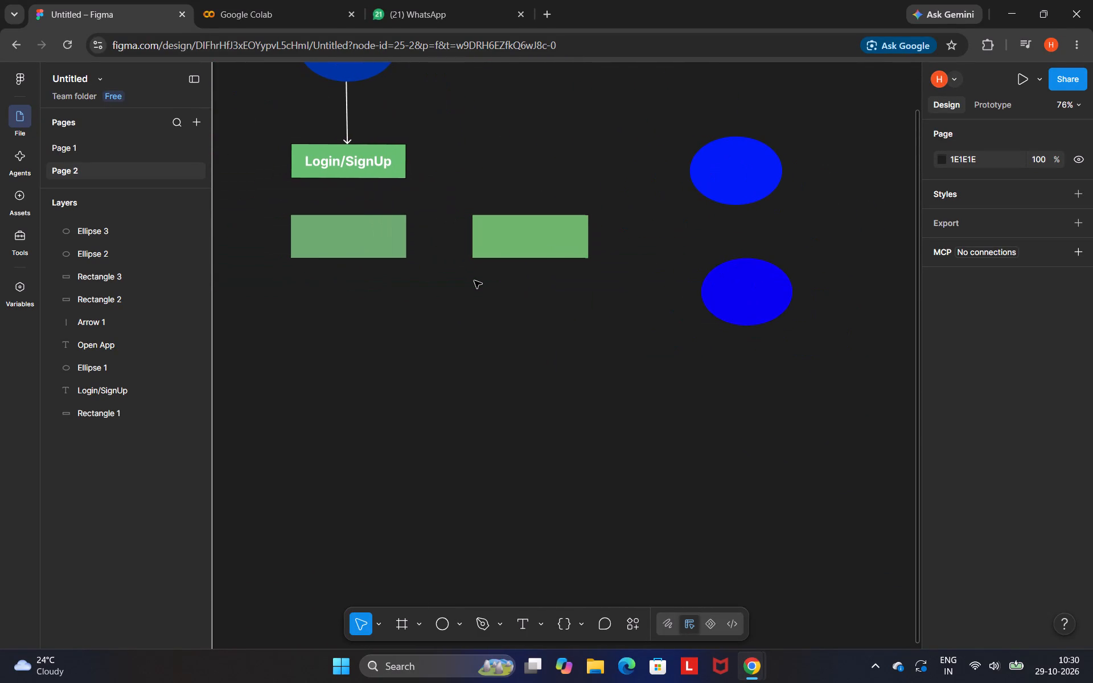
# Draw a rectangle about 129 × 114 in the empty area below the two unlabelled green rectangles.
pyautogui.scroll(1, 471, 516)
pyautogui.scroll(-1, 469, 520)
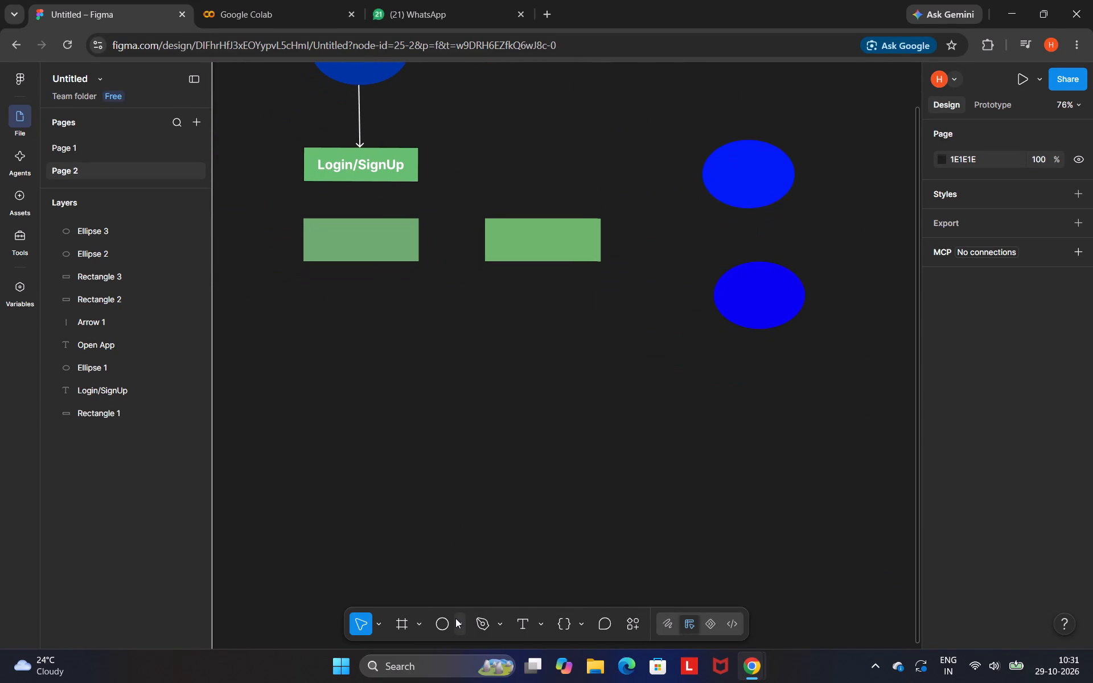
pyautogui.click(454, 619)
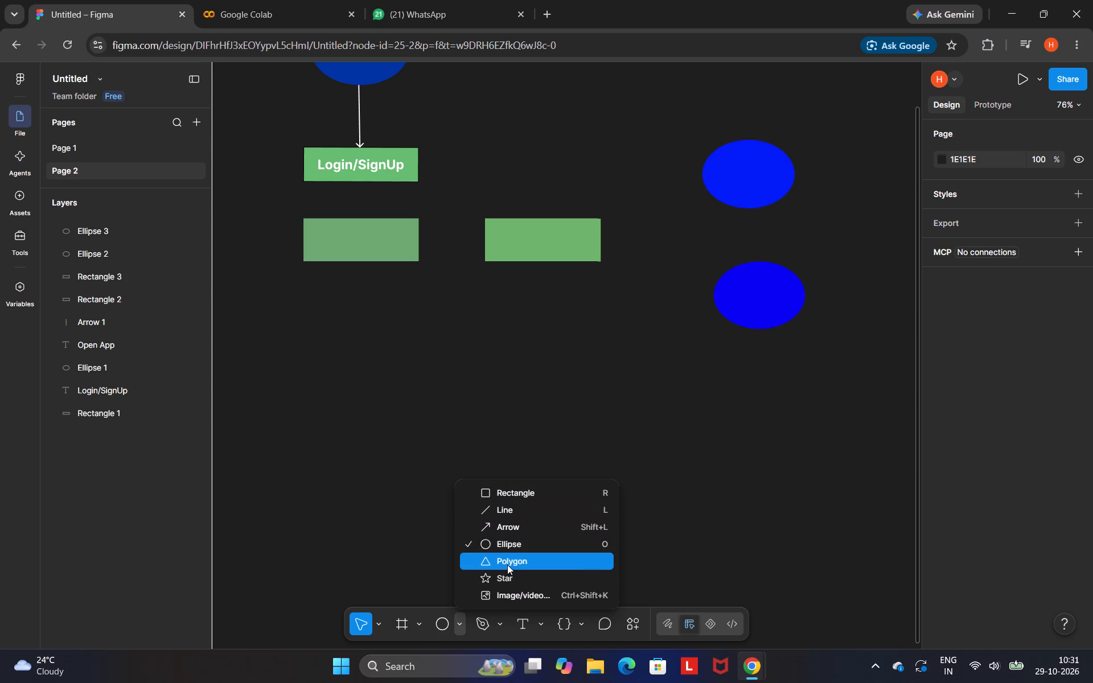
pyautogui.click(514, 496)
pyautogui.moveTo(406, 396); pyautogui.dragTo(425, 403)
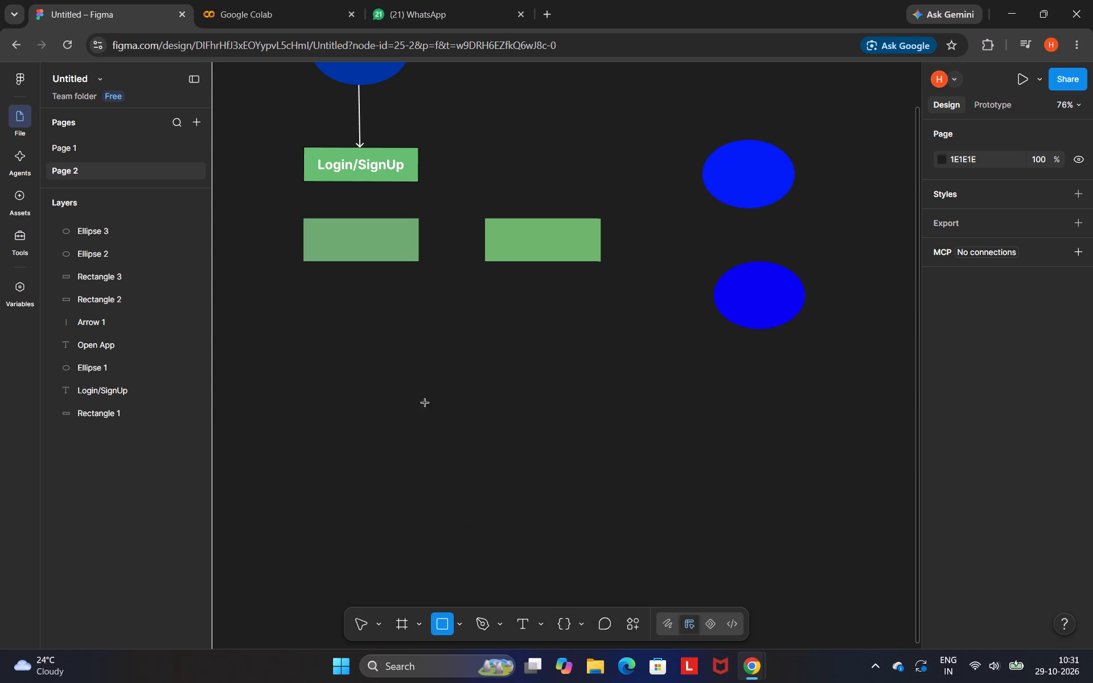
pyautogui.moveTo(425, 403); pyautogui.dragTo(464, 447)
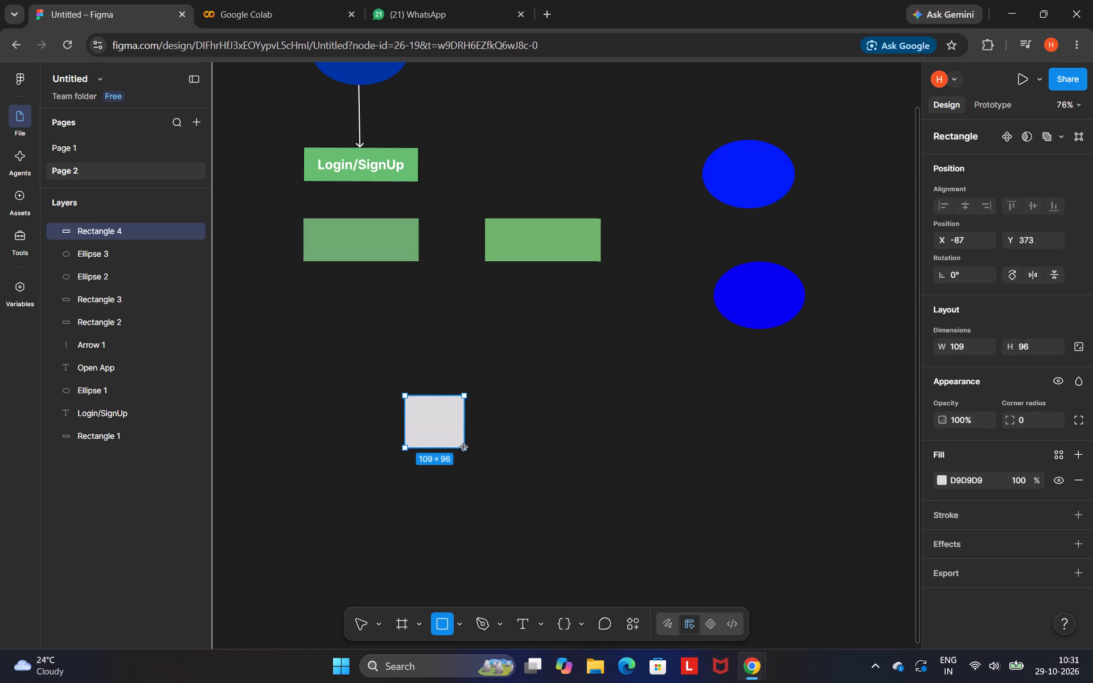
pyautogui.moveTo(464, 447); pyautogui.dragTo(470, 450)
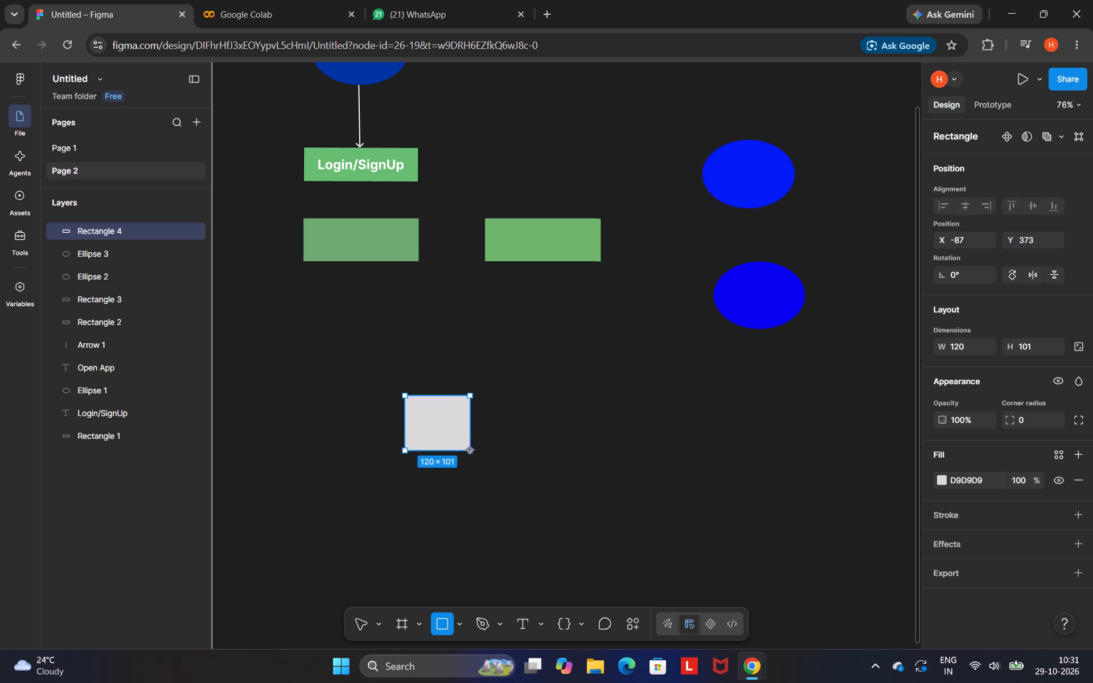
pyautogui.moveTo(470, 450); pyautogui.dragTo(474, 456)
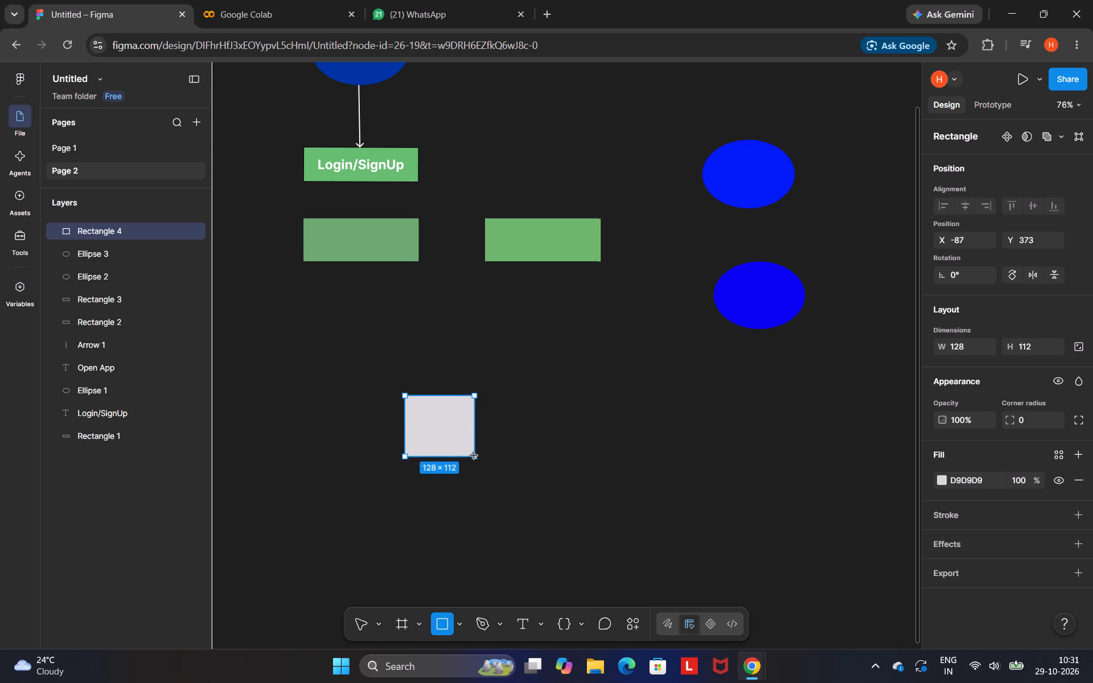
pyautogui.moveTo(474, 456); pyautogui.dragTo(475, 458)
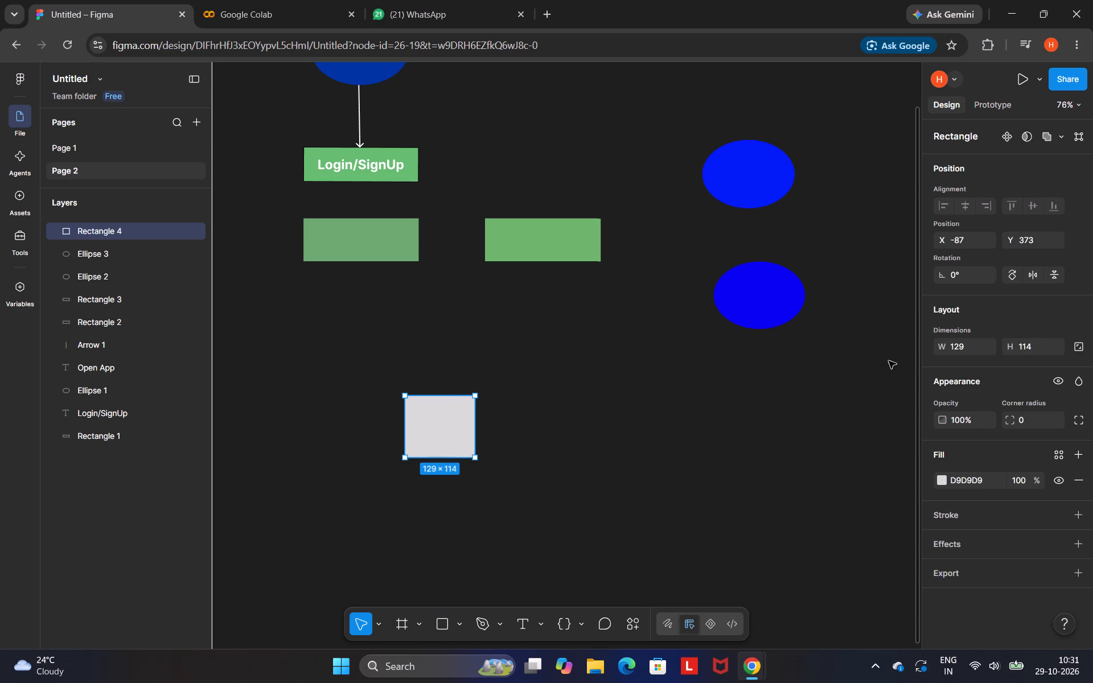
# Set the new rectangle's height to 129 to make it a square.
pyautogui.click(1030, 346)
pyautogui.press('BackSpace')
pyautogui.write('129')
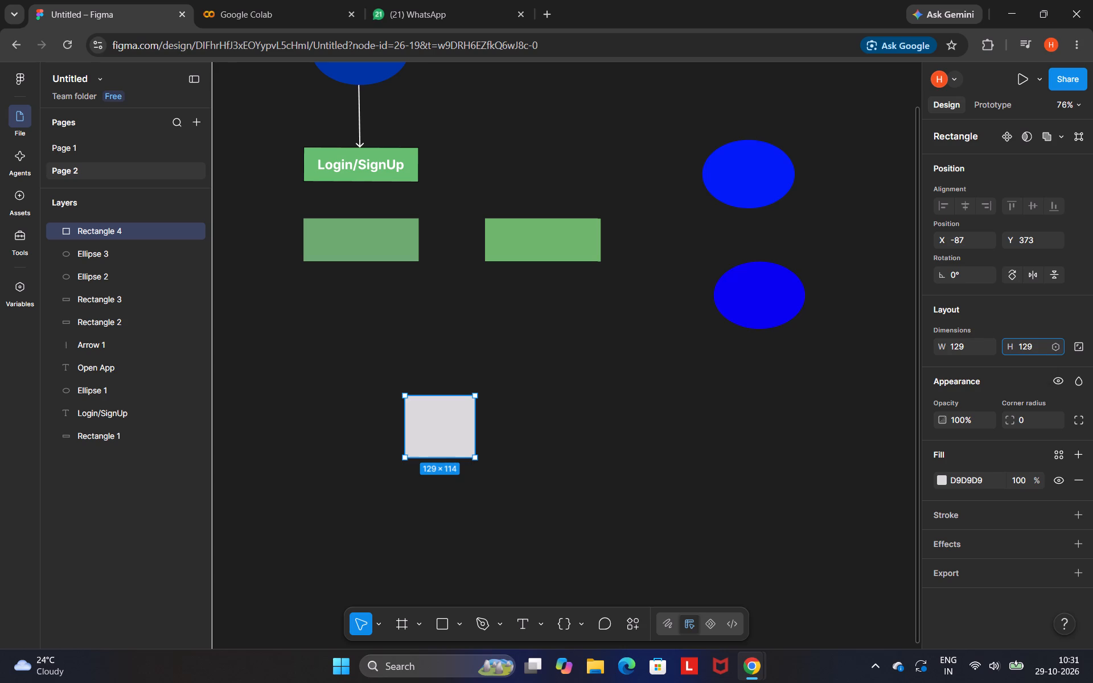
pyautogui.press('Return')
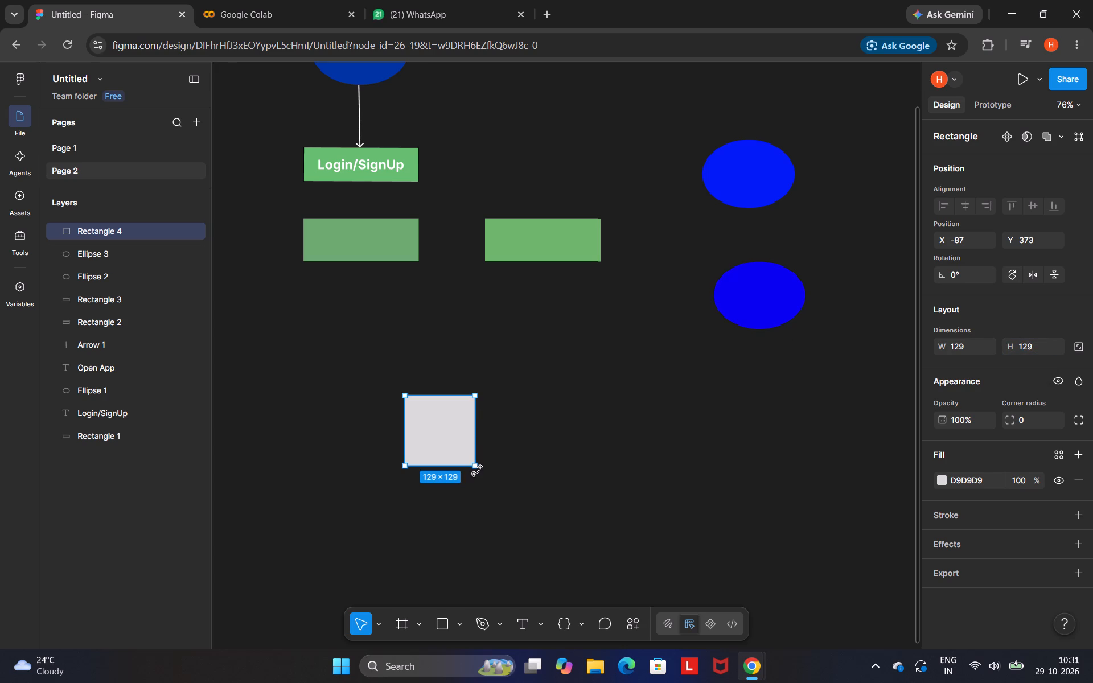
# Rotate the grey square to about 47° so it stands as a diamond.
pyautogui.moveTo(478, 471); pyautogui.dragTo(484, 454)
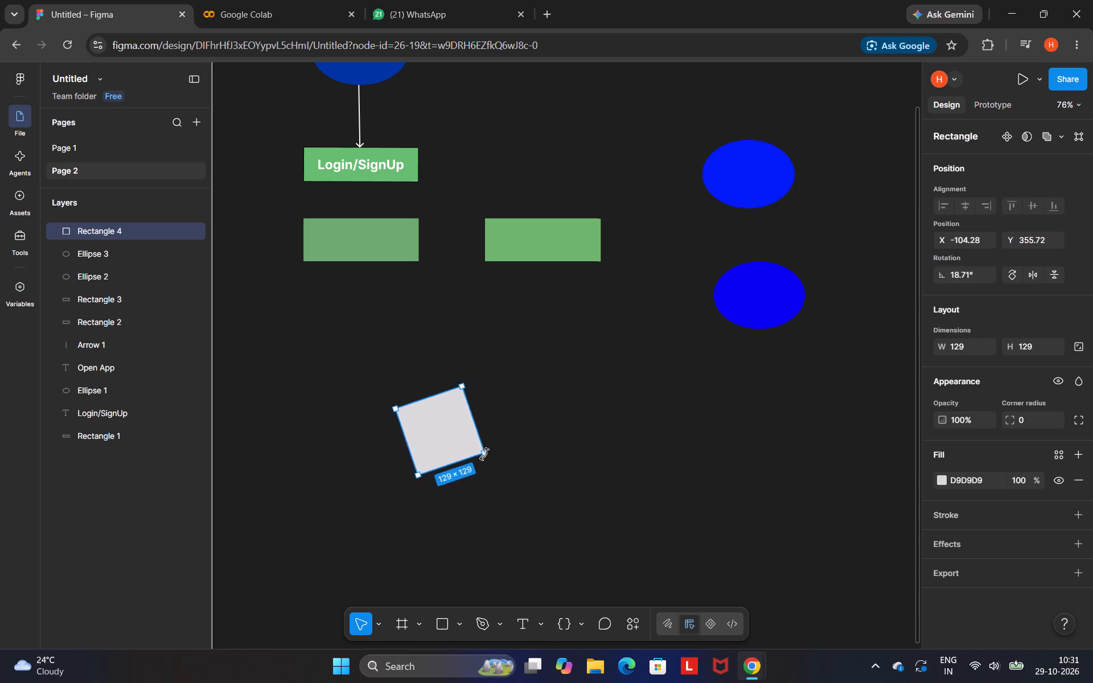
pyautogui.moveTo(484, 454); pyautogui.dragTo(487, 430)
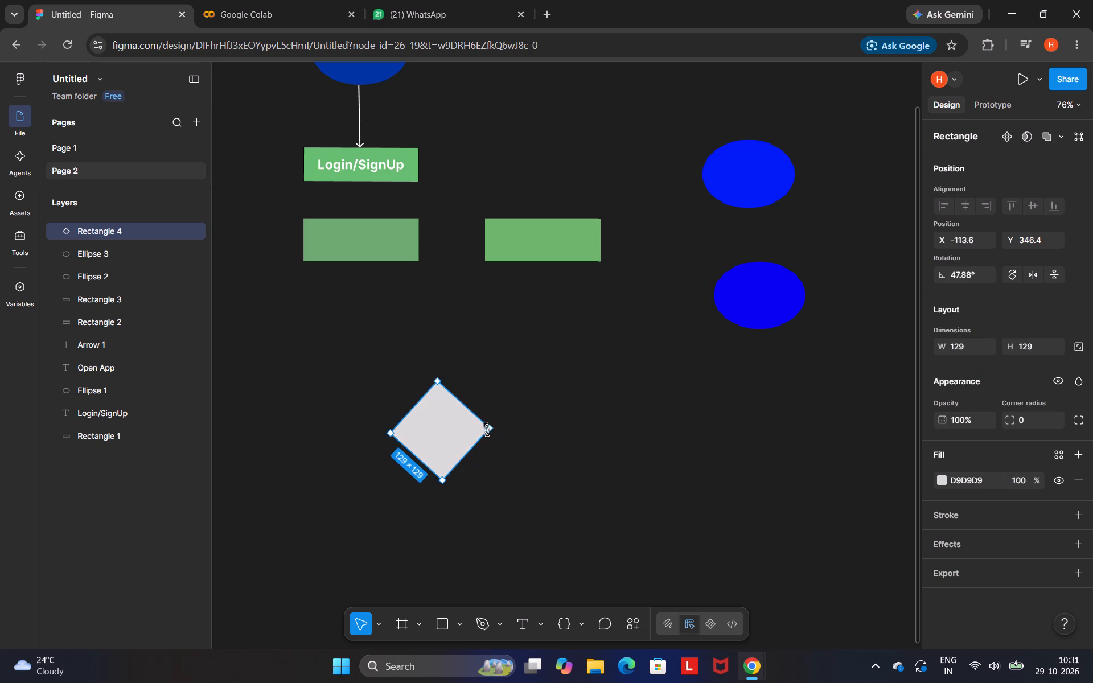
pyautogui.moveTo(487, 430); pyautogui.dragTo(487, 429)
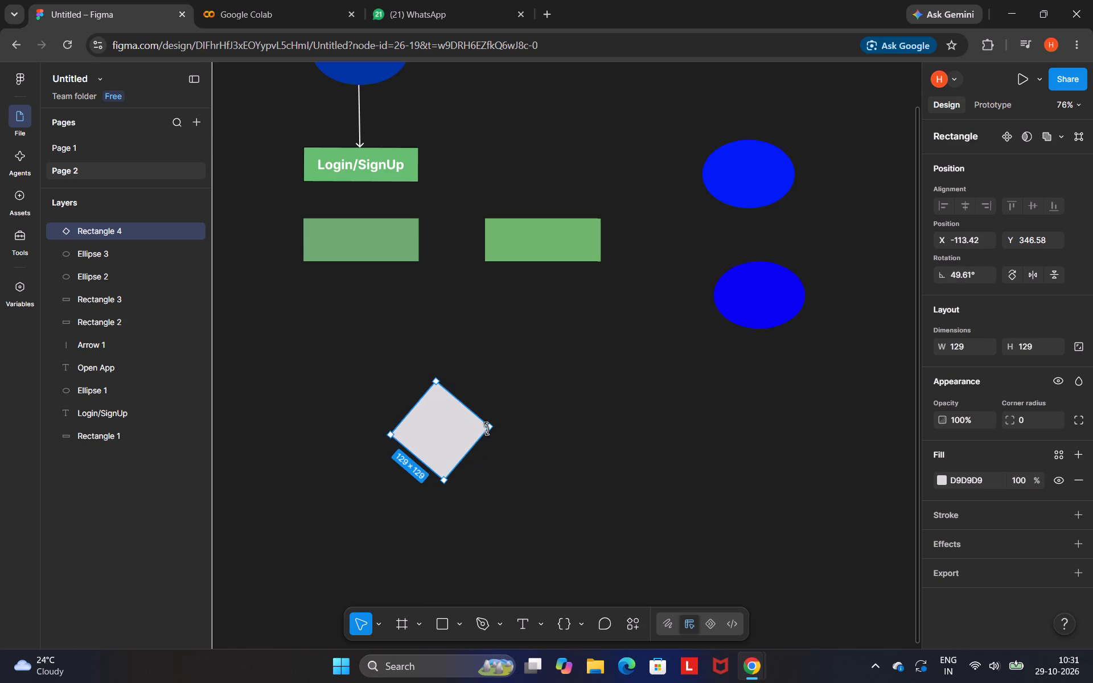
pyautogui.moveTo(487, 429); pyautogui.dragTo(487, 430)
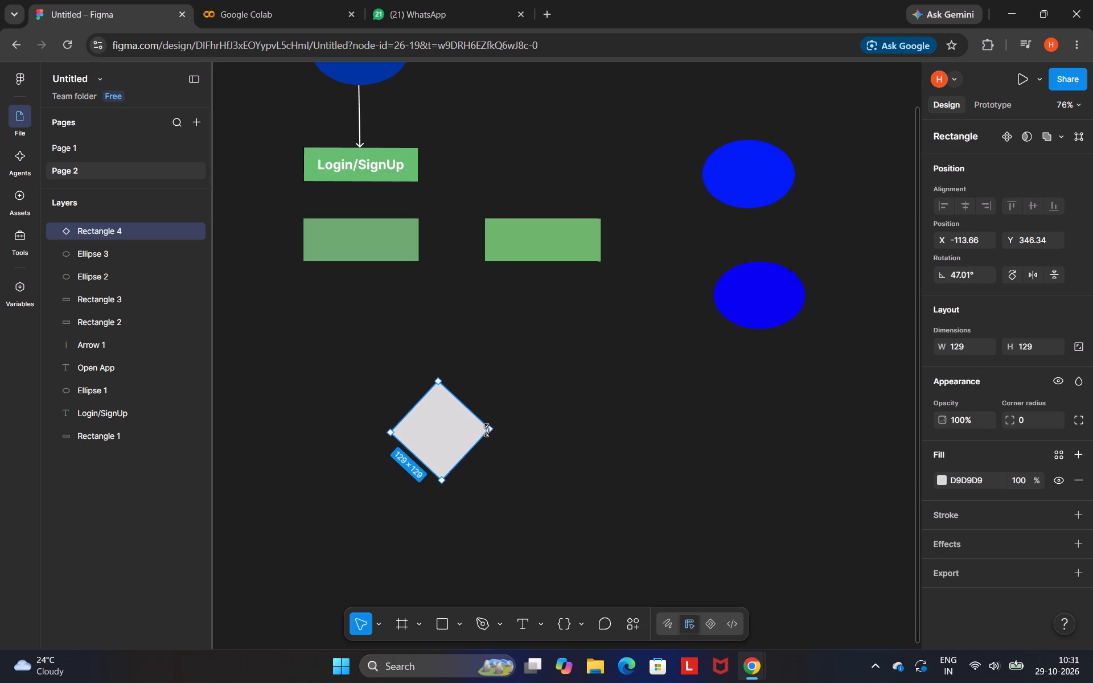
pyautogui.moveTo(487, 430); pyautogui.dragTo(487, 430)
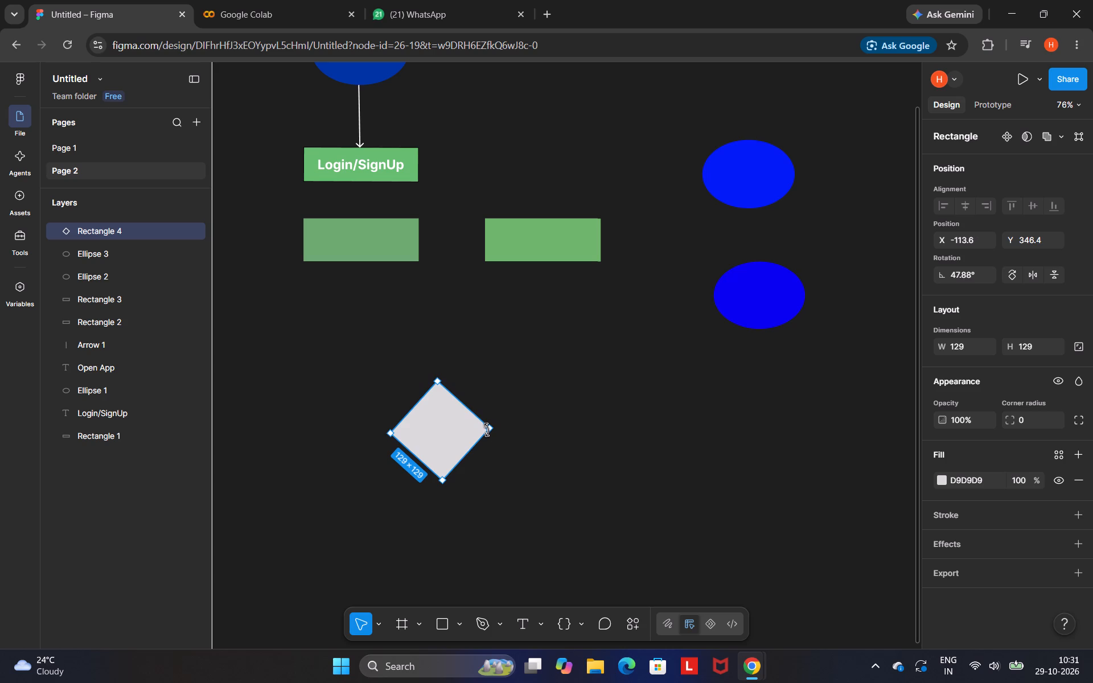
pyautogui.moveTo(487, 430); pyautogui.dragTo(487, 430)
pyautogui.click(557, 450)
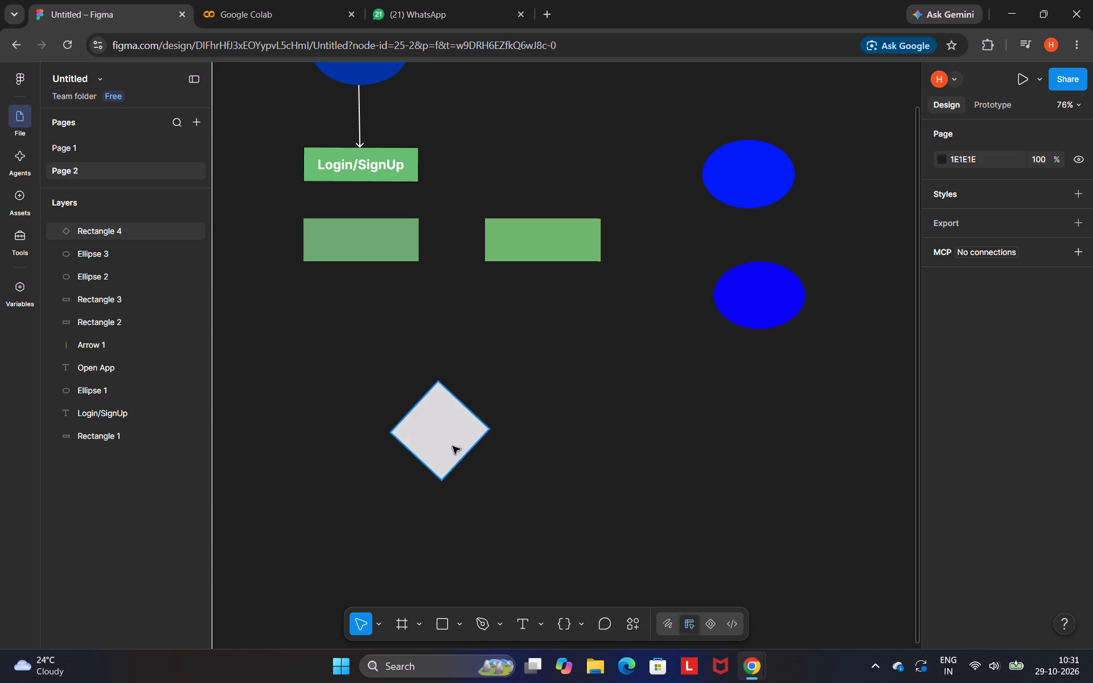
# Move the grey diamond to about X 153, Y 323, below the unlabelled green rectangle nearer the blue ellipses.
pyautogui.moveTo(434, 438); pyautogui.dragTo(579, 430)
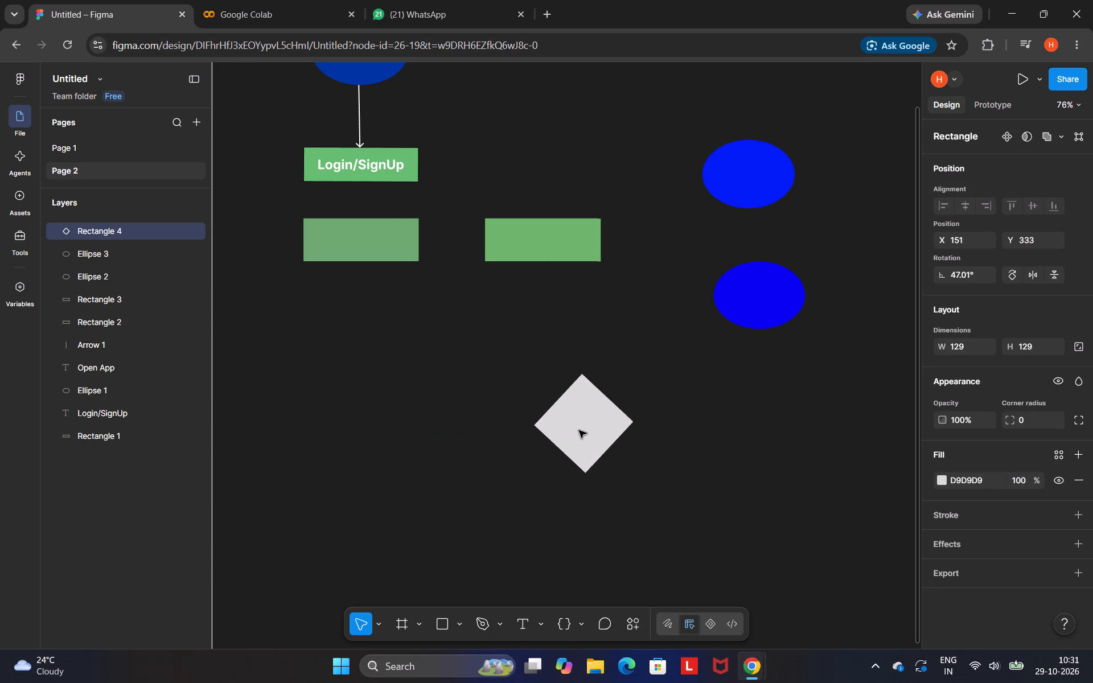
pyautogui.moveTo(579, 430); pyautogui.dragTo(579, 425)
# Change the diamond's fill to the turquoise colour 00EDC6.
pyautogui.click(591, 425)
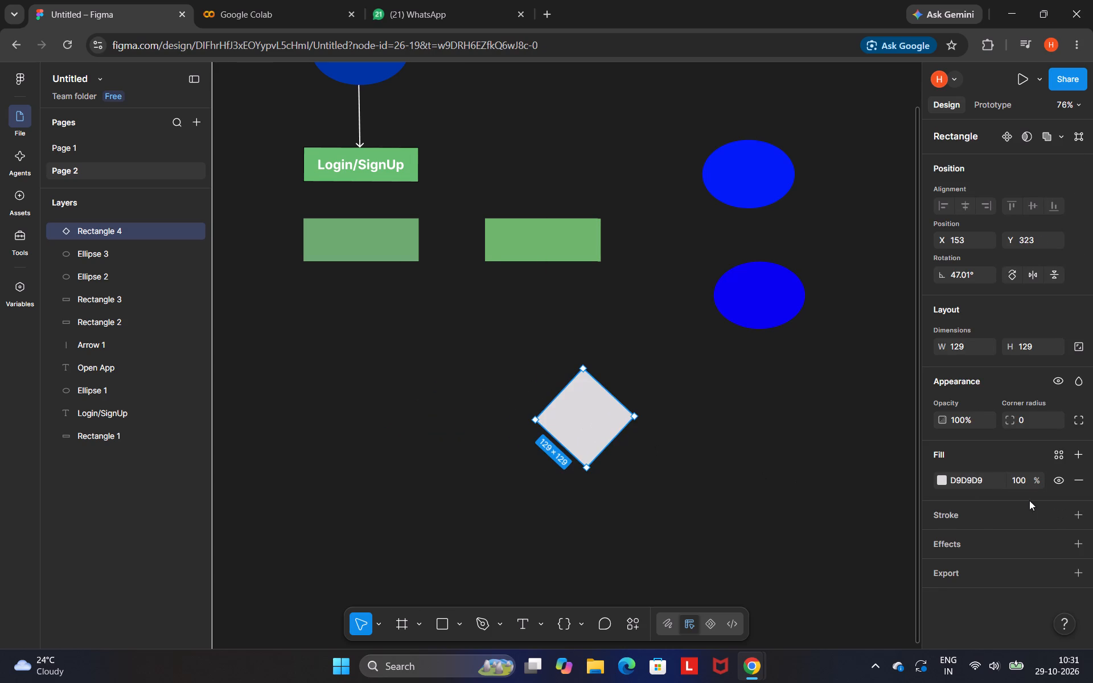
pyautogui.click(942, 481)
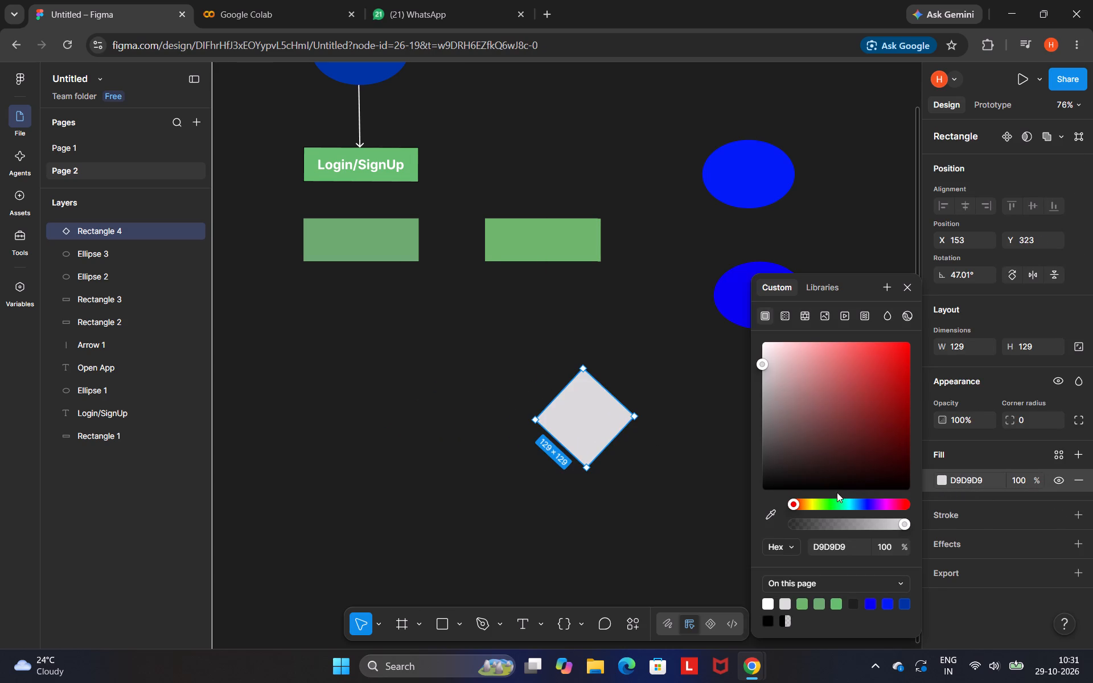
pyautogui.click(833, 499)
pyautogui.moveTo(833, 504); pyautogui.dragTo(833, 503)
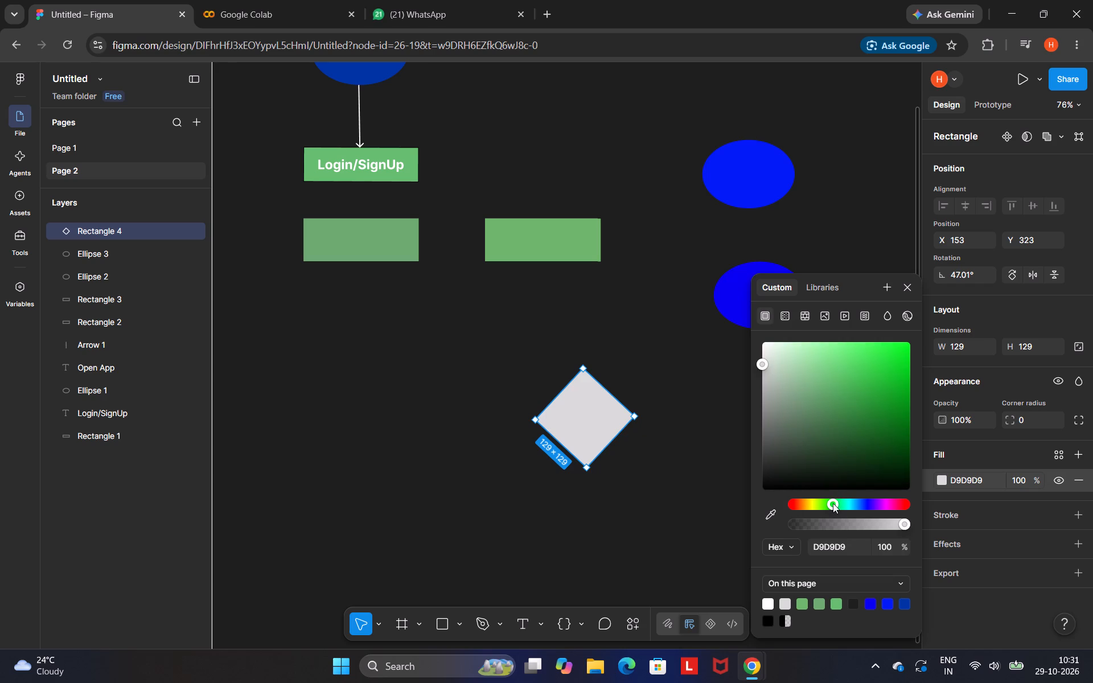
pyautogui.moveTo(833, 503); pyautogui.dragTo(841, 504)
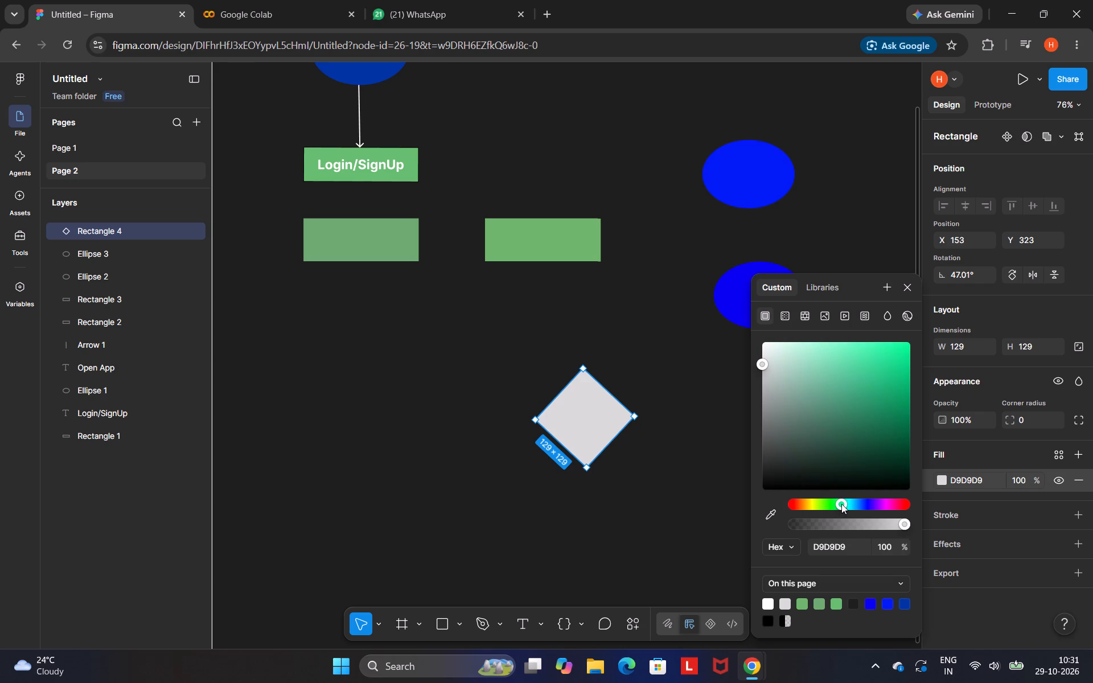
pyautogui.moveTo(841, 504); pyautogui.dragTo(839, 504)
pyautogui.moveTo(839, 504); pyautogui.dragTo(848, 503)
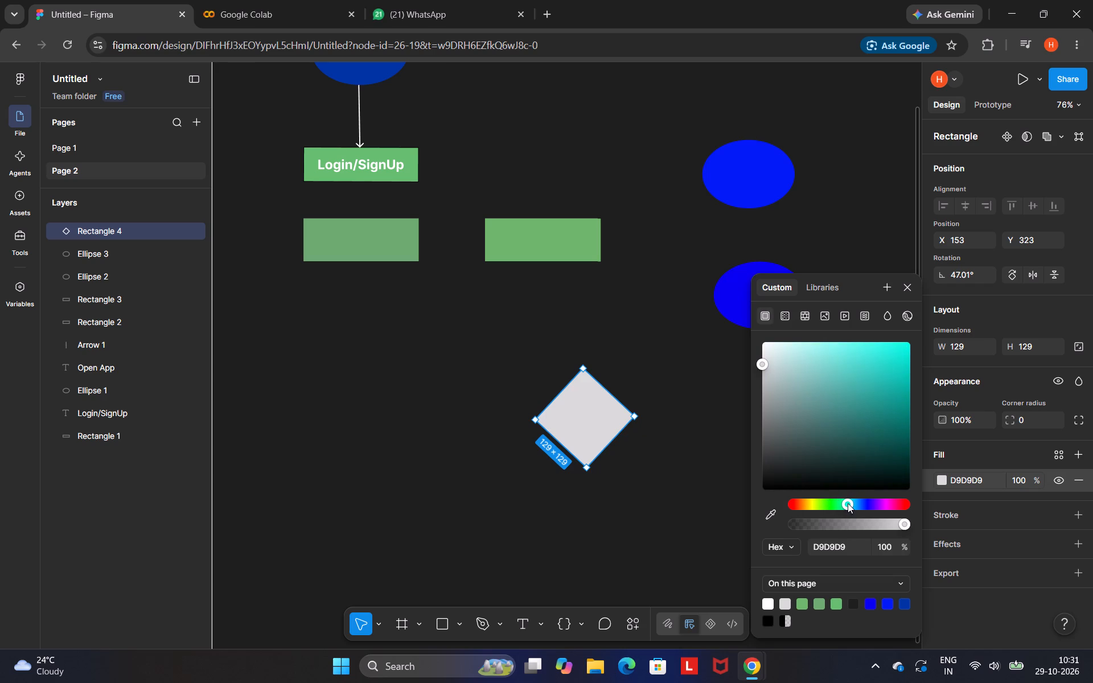
pyautogui.moveTo(848, 503); pyautogui.dragTo(849, 503)
pyautogui.moveTo(849, 503); pyautogui.dragTo(854, 501)
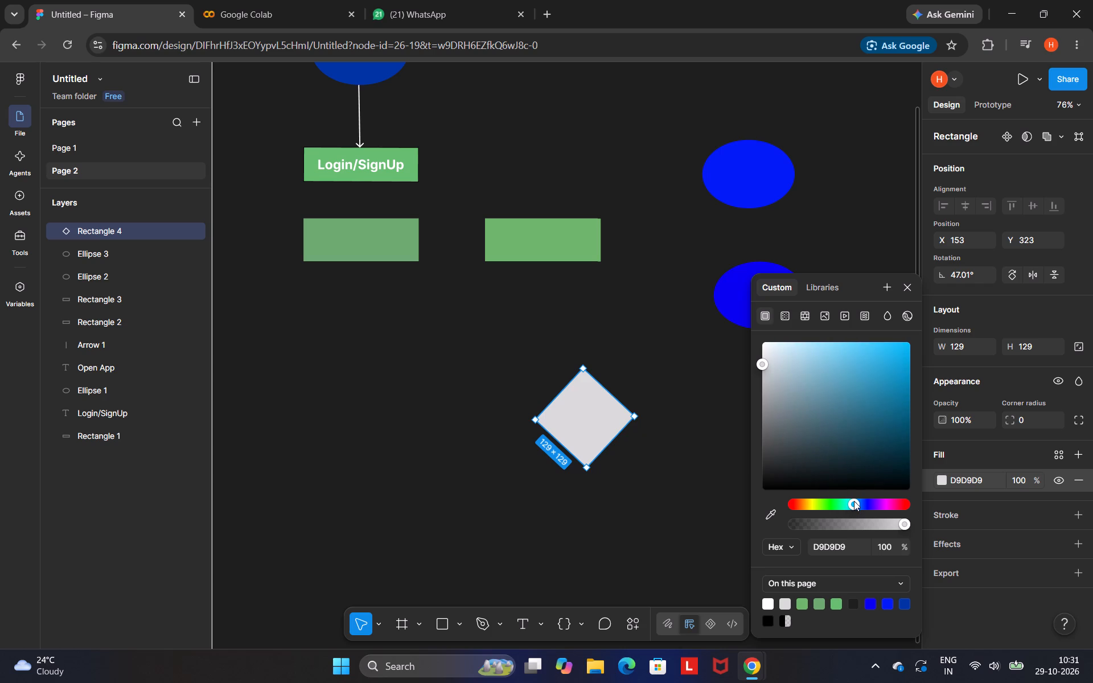
pyautogui.moveTo(854, 501); pyautogui.dragTo(847, 503)
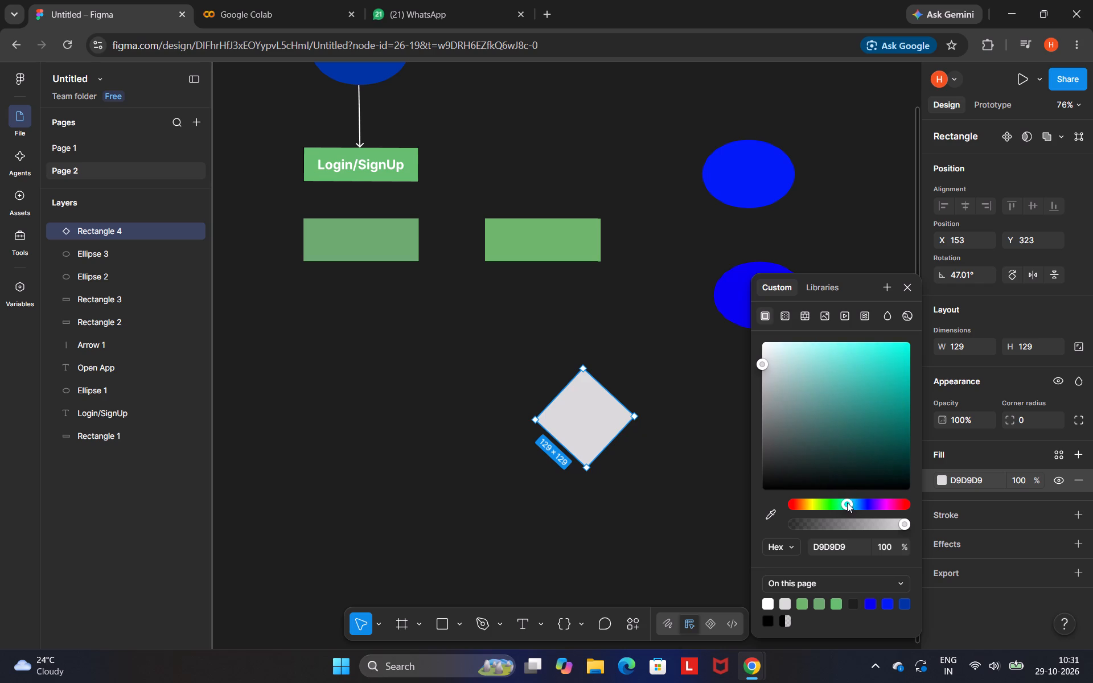
pyautogui.moveTo(847, 503); pyautogui.dragTo(846, 502)
pyautogui.moveTo(846, 502); pyautogui.dragTo(845, 502)
pyautogui.moveTo(763, 365); pyautogui.dragTo(825, 373)
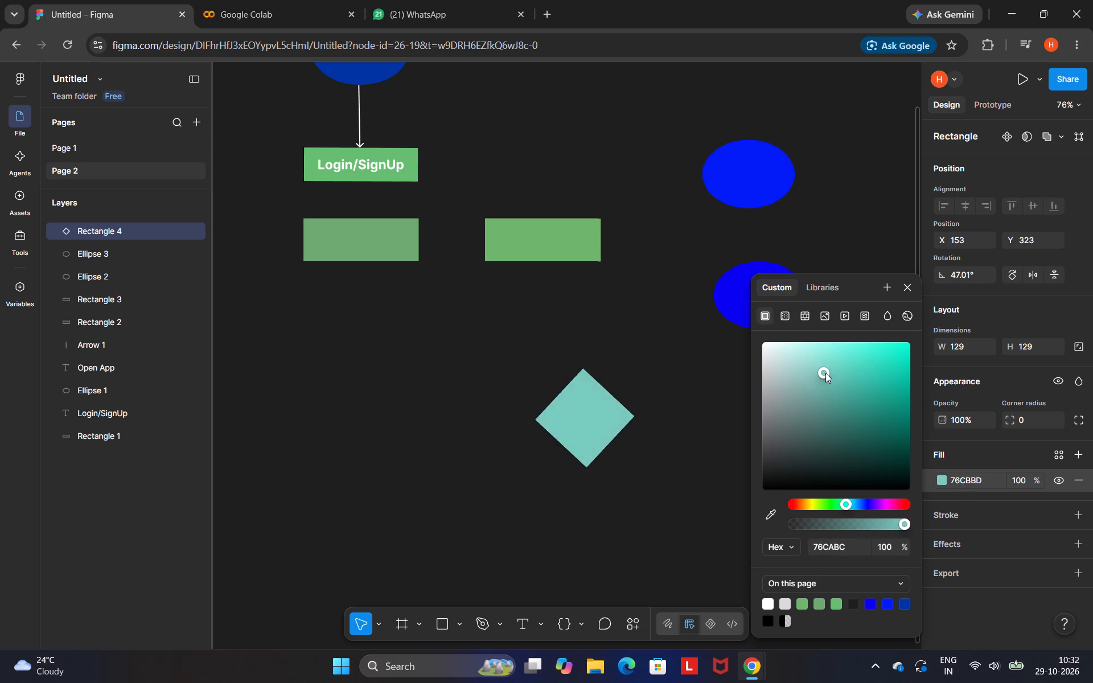
pyautogui.moveTo(825, 373); pyautogui.dragTo(912, 352)
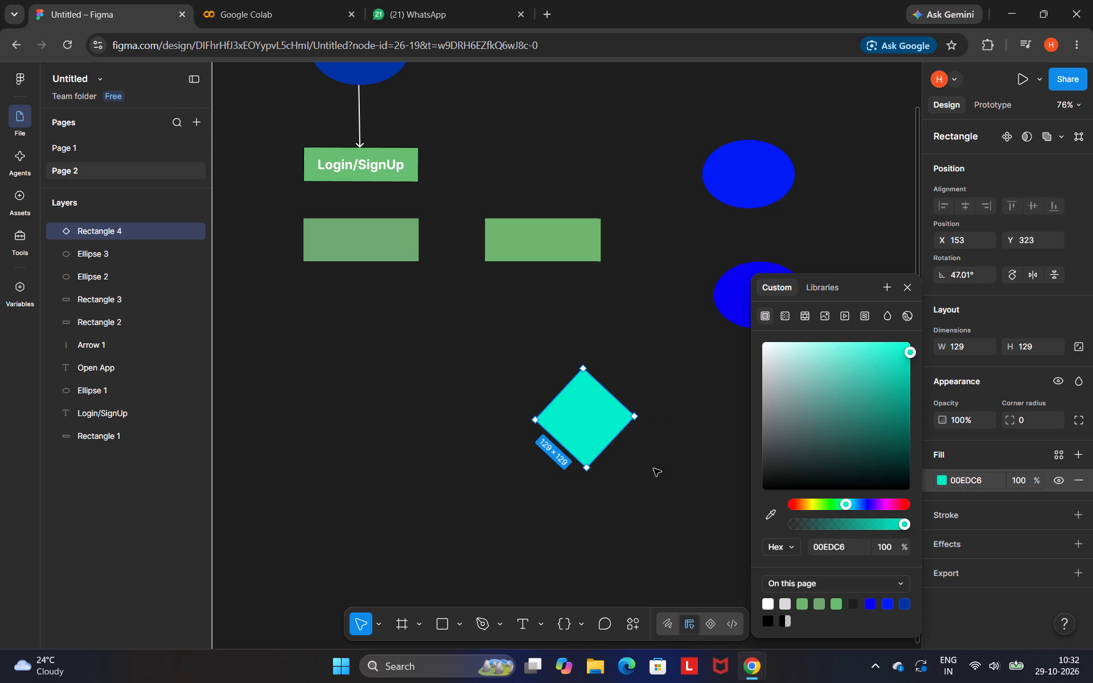
pyautogui.click(652, 471)
# Move the turquoise diamond to about X 198, Y 289, closer to the blue ellipses.
pyautogui.moveTo(597, 438); pyautogui.dragTo(644, 413)
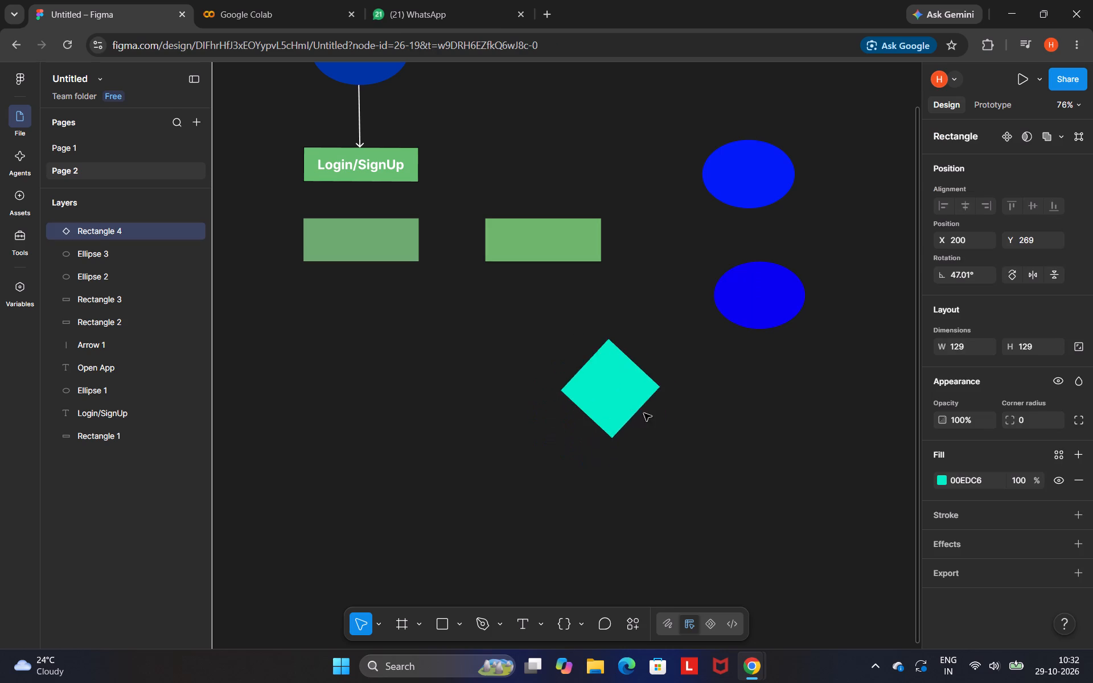
pyautogui.moveTo(644, 413); pyautogui.dragTo(621, 419)
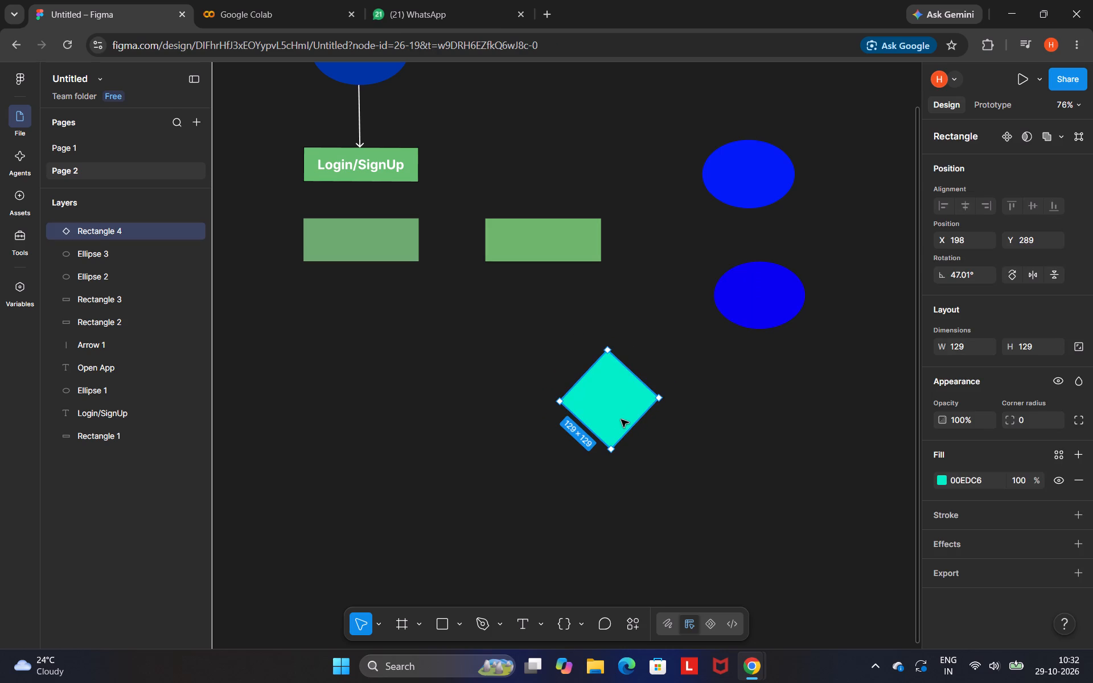
# Select the upper of the two unlabelled blue ellipses.
pyautogui.scroll(1, 420, 335)
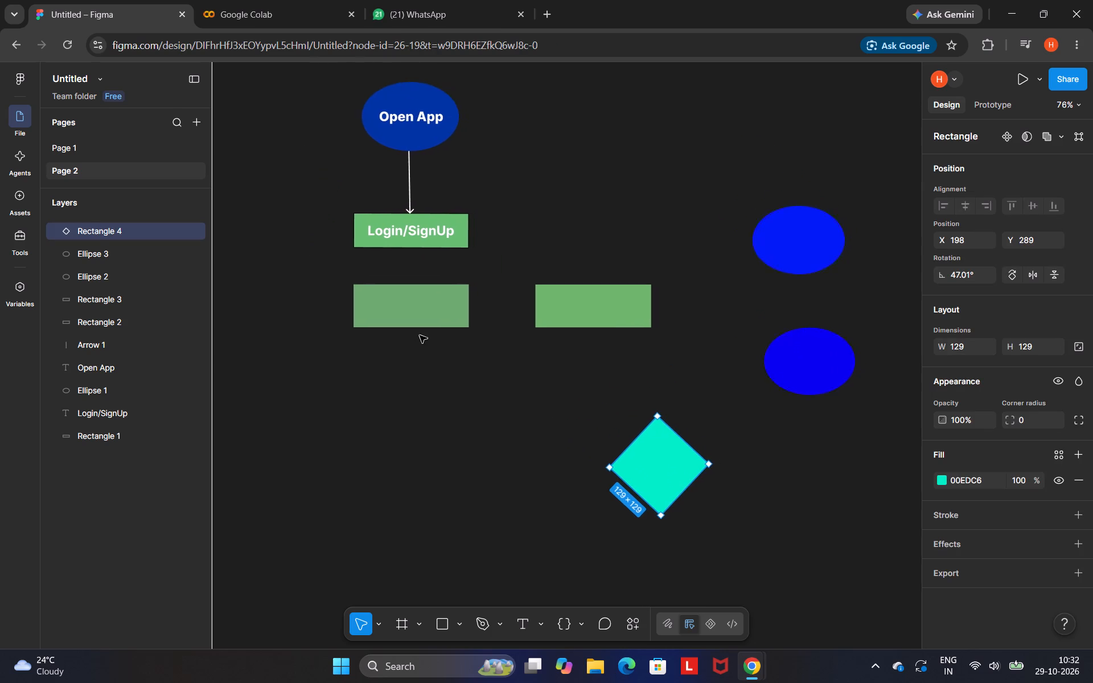
pyautogui.scroll(1, 420, 335)
pyautogui.click(807, 227)
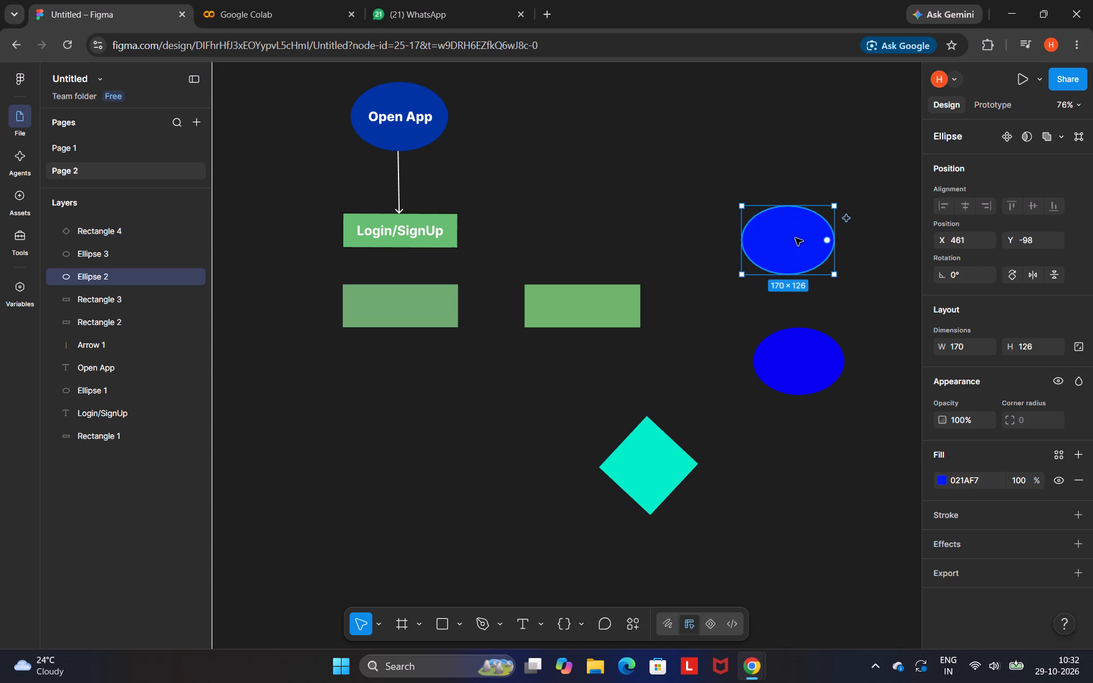
pyautogui.click(839, 279)
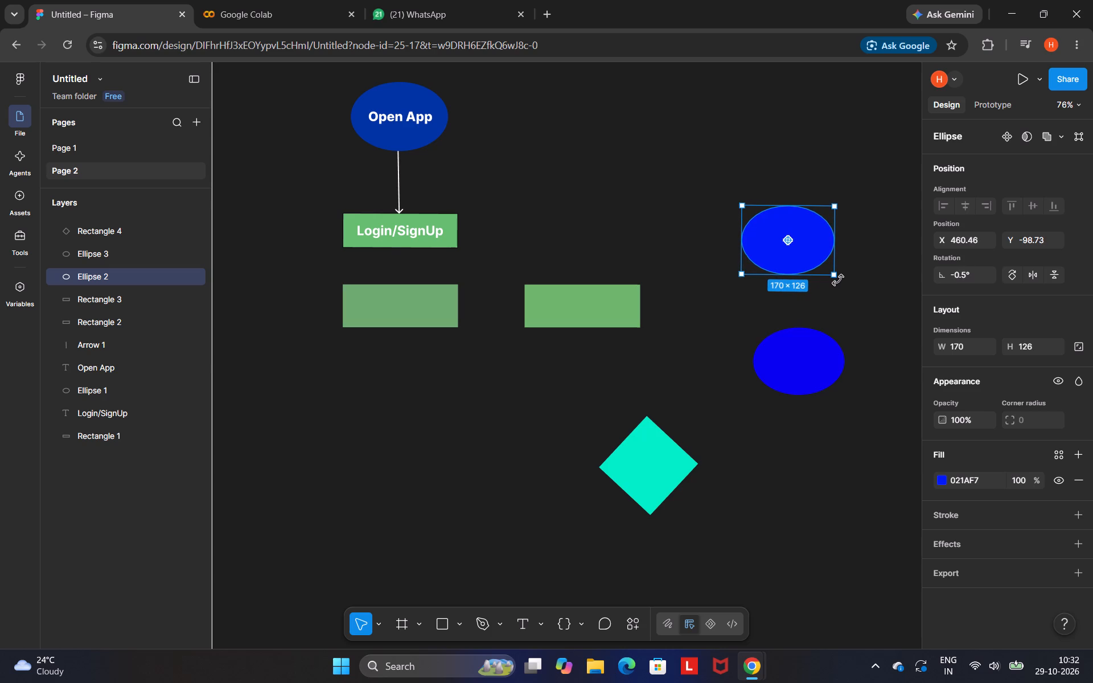
# Deselect the upper blue ellipse and bring up the available shape tools for drawing another flowchart element.
pyautogui.click(733, 323)
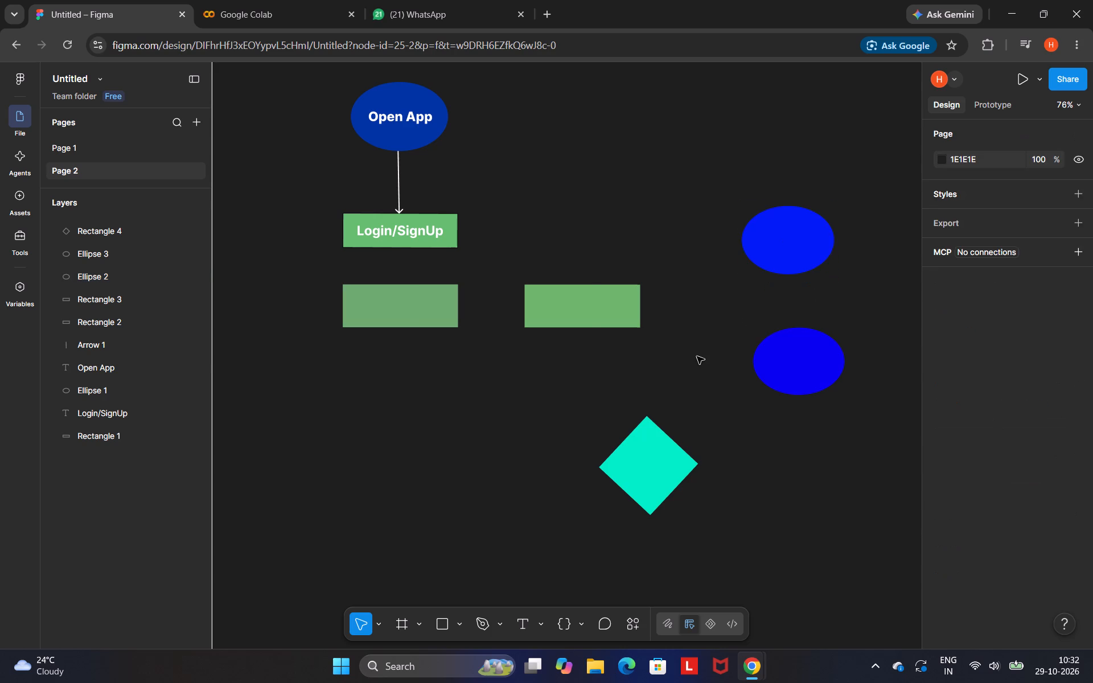
pyautogui.hscroll(1, 697, 356)
pyautogui.scroll(1, 697, 356)
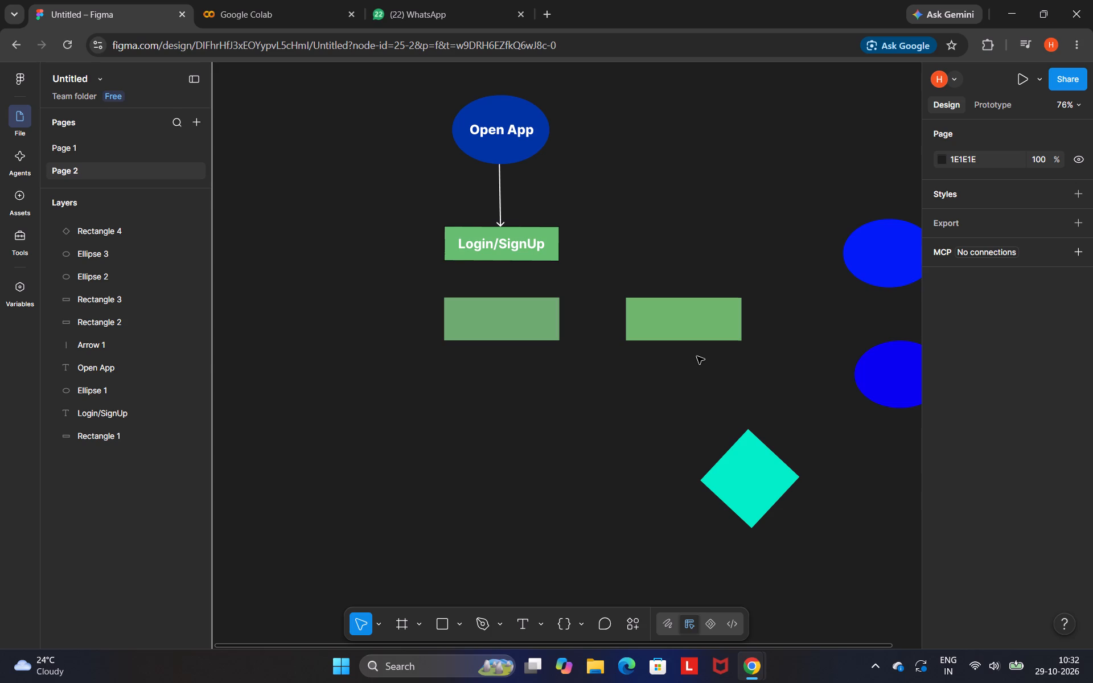
pyautogui.click(459, 626)
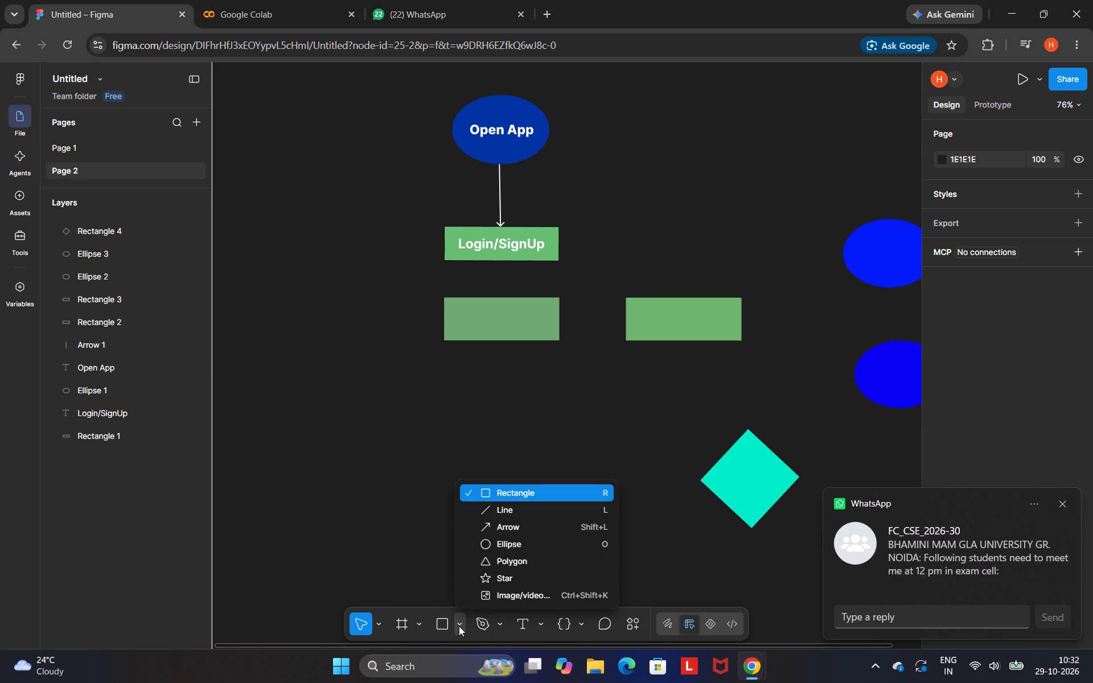
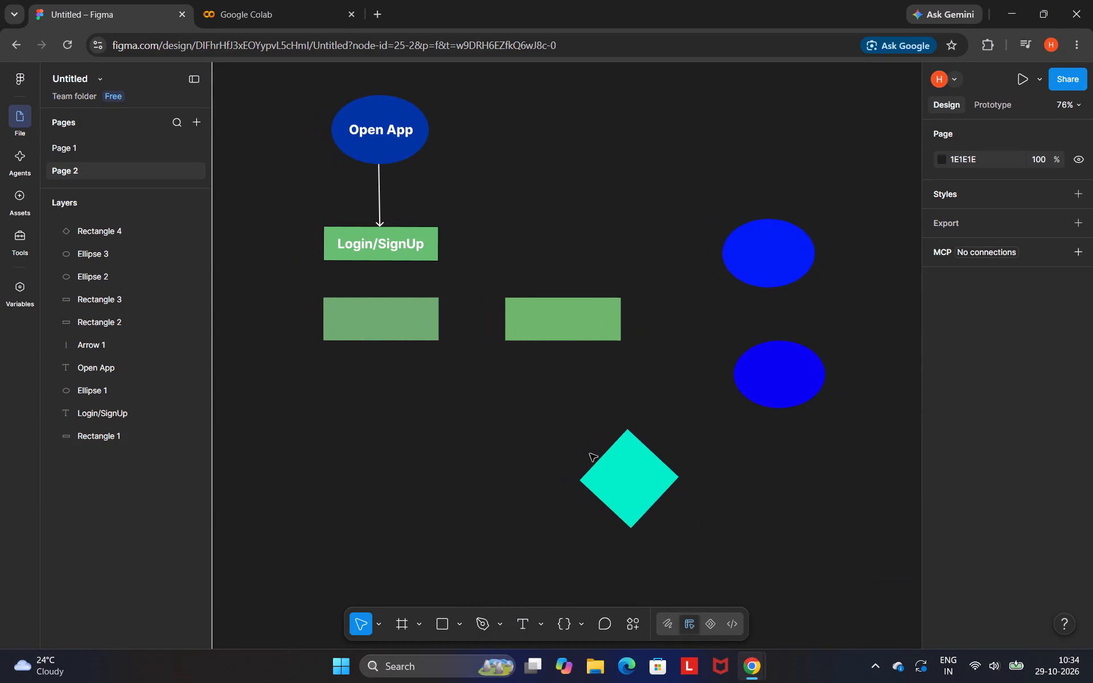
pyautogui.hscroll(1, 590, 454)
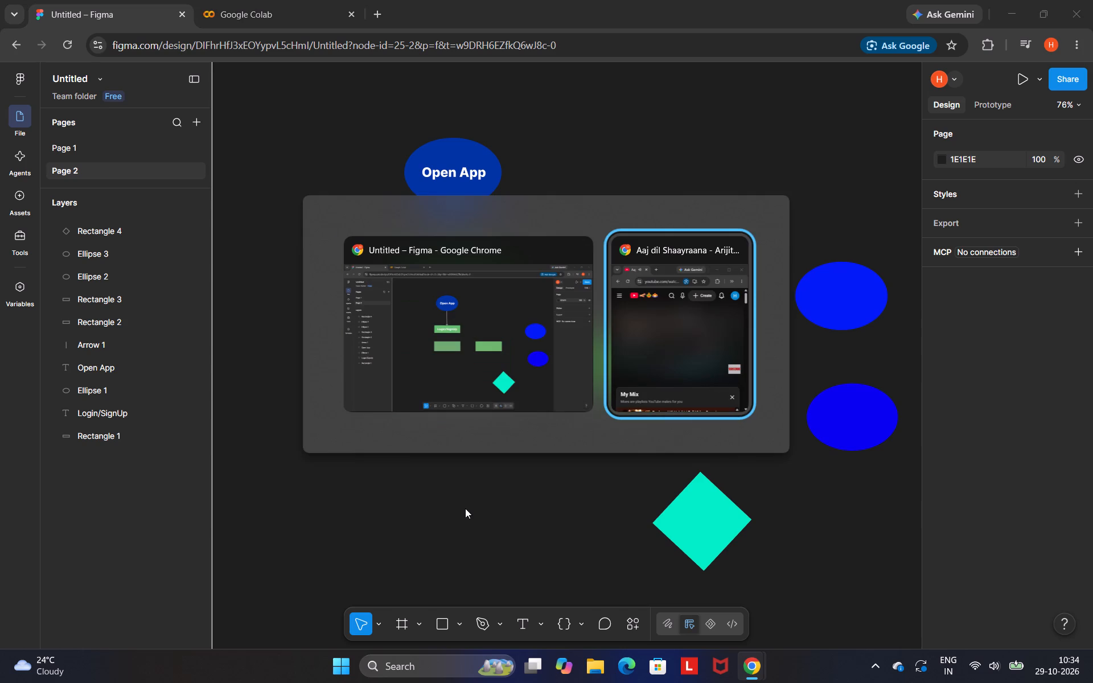
# Draw a straight vertical arrow about 67 long from the bottom of Login/SignUp down to the unlabelled green rectangle beneath it.
pyautogui.hscroll(-1, 433, 490)
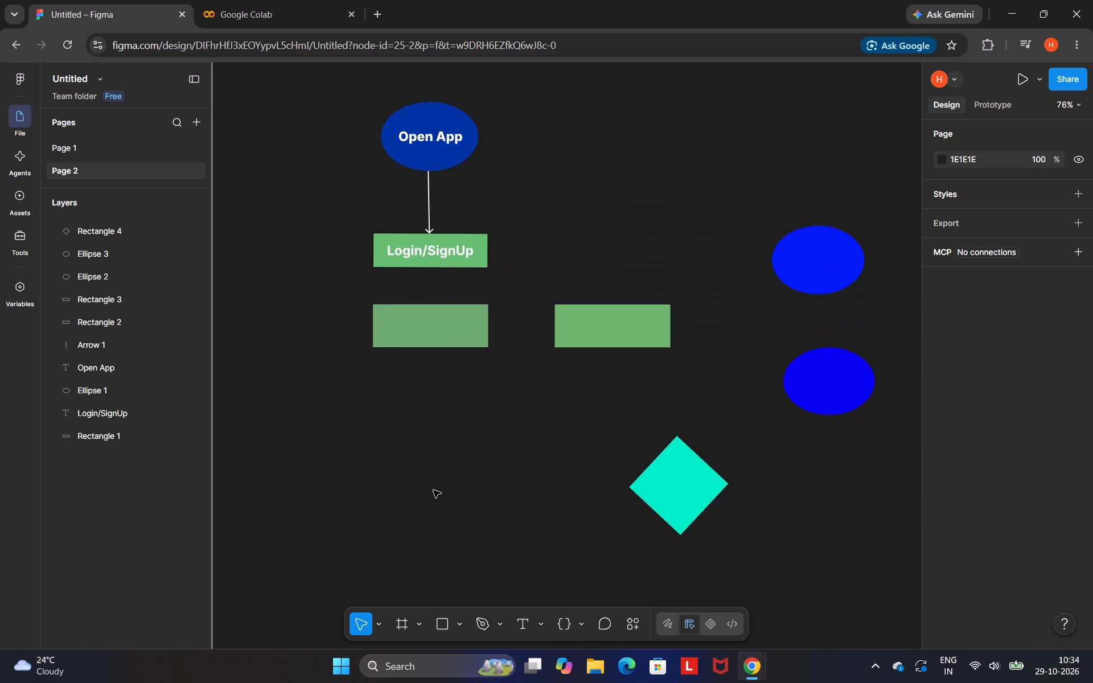
pyautogui.hscroll(-1, 433, 490)
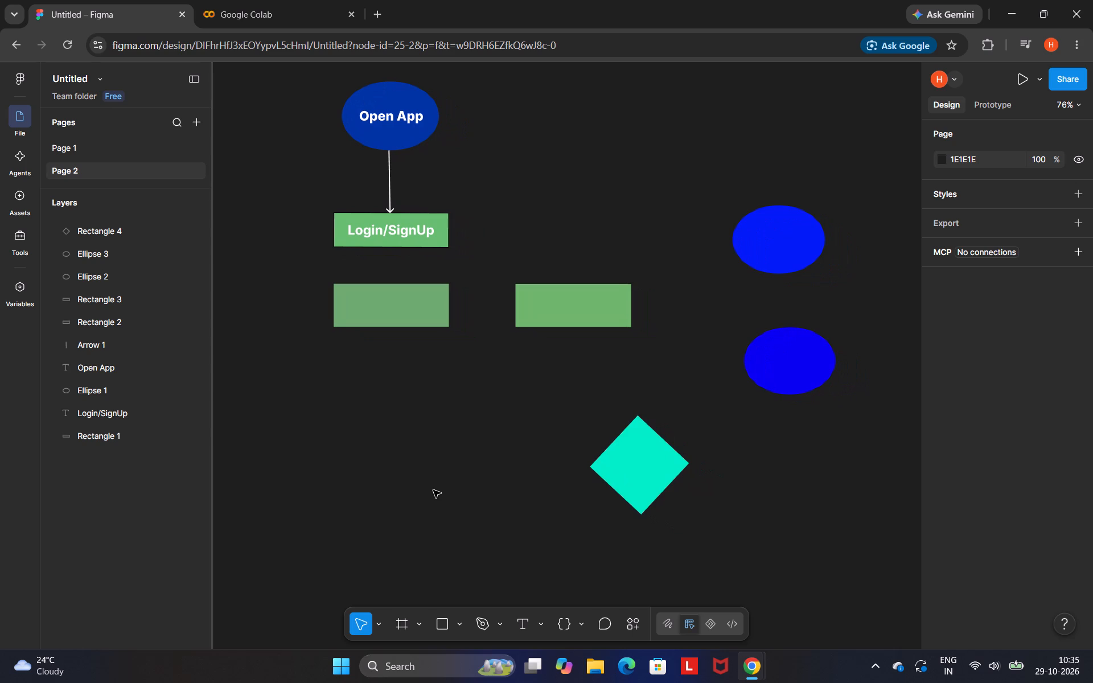
pyautogui.click(458, 619)
pyautogui.click(505, 523)
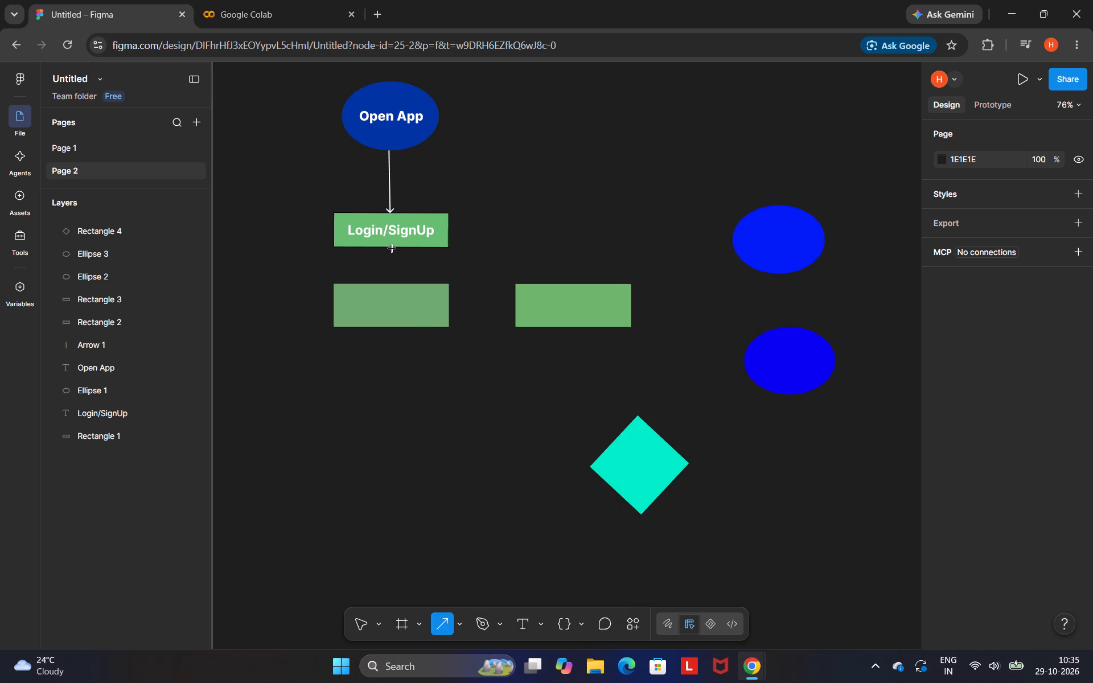
pyautogui.moveTo(391, 247); pyautogui.dragTo(391, 264)
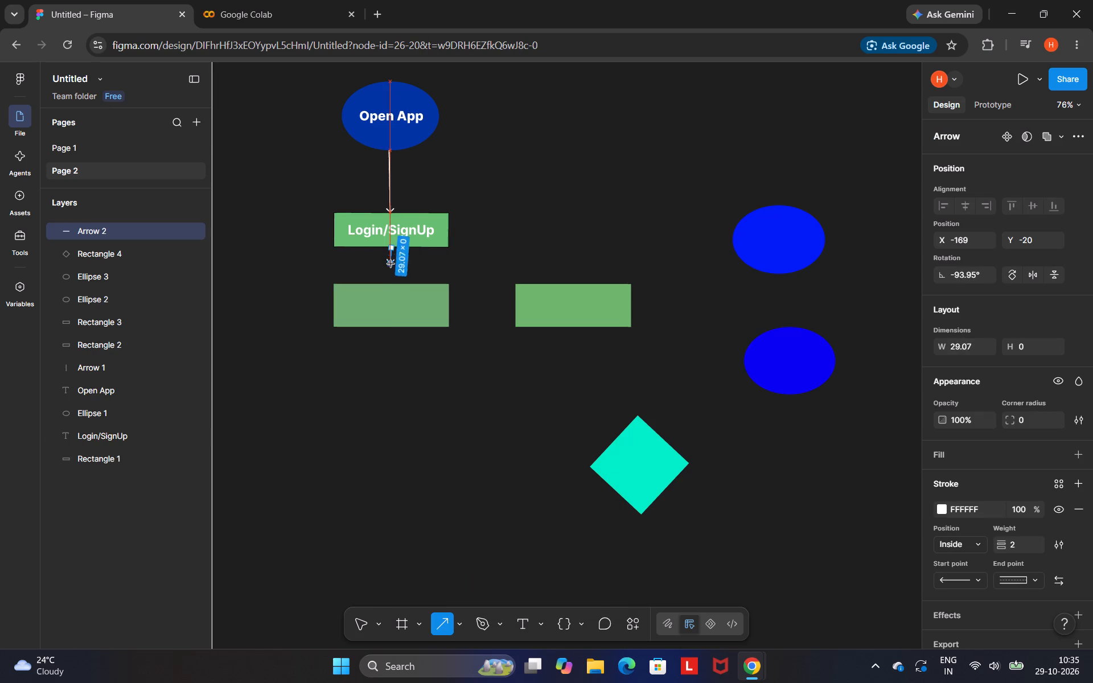
pyautogui.moveTo(391, 264); pyautogui.dragTo(393, 279)
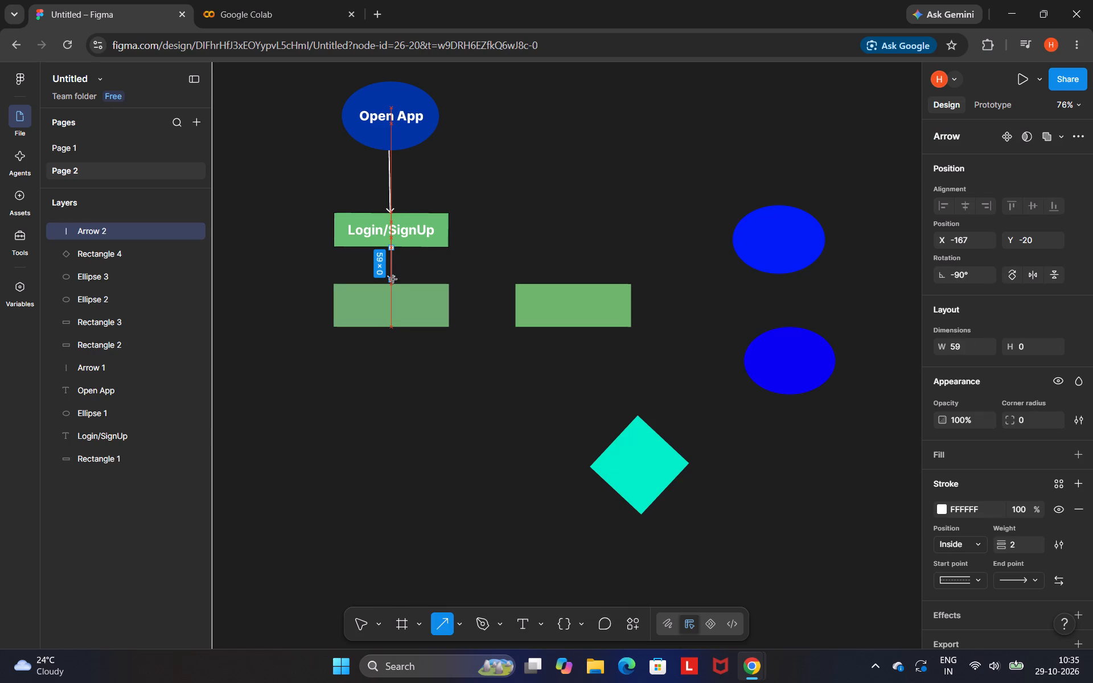
pyautogui.moveTo(393, 279); pyautogui.dragTo(393, 282)
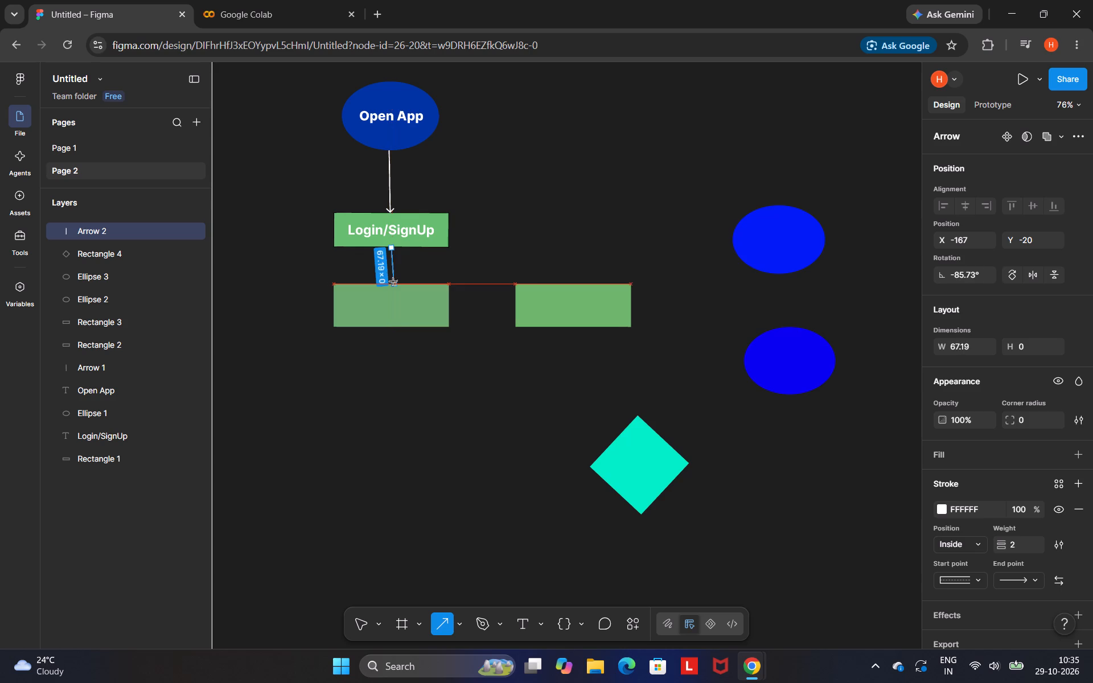
pyautogui.moveTo(393, 282); pyautogui.dragTo(392, 283)
pyautogui.click(437, 272)
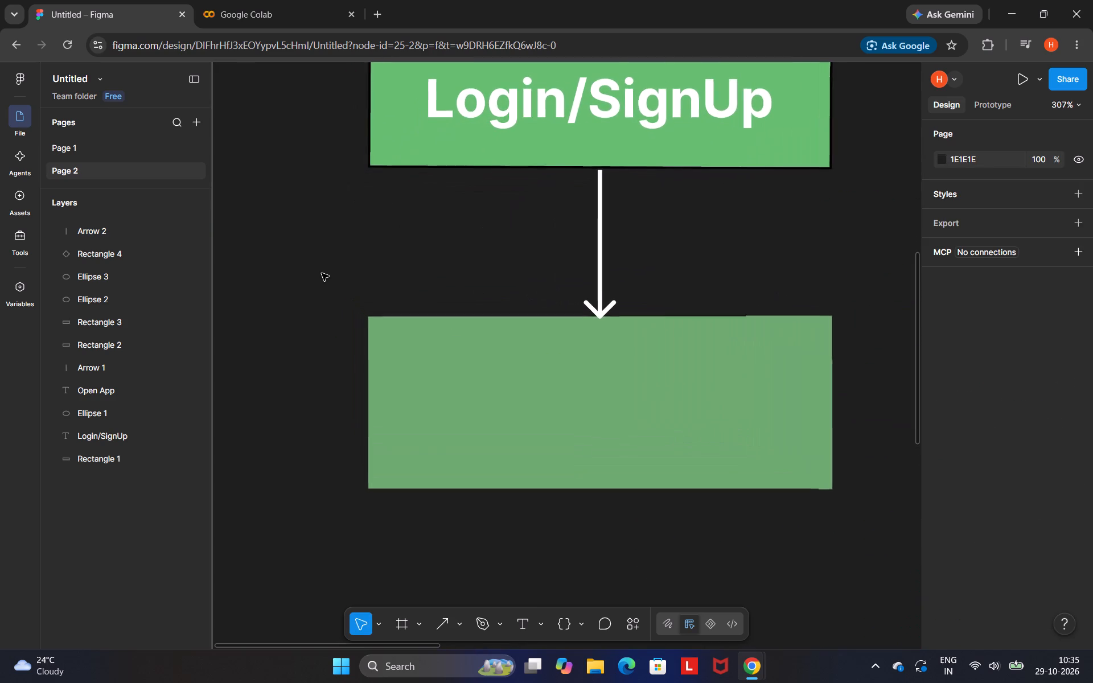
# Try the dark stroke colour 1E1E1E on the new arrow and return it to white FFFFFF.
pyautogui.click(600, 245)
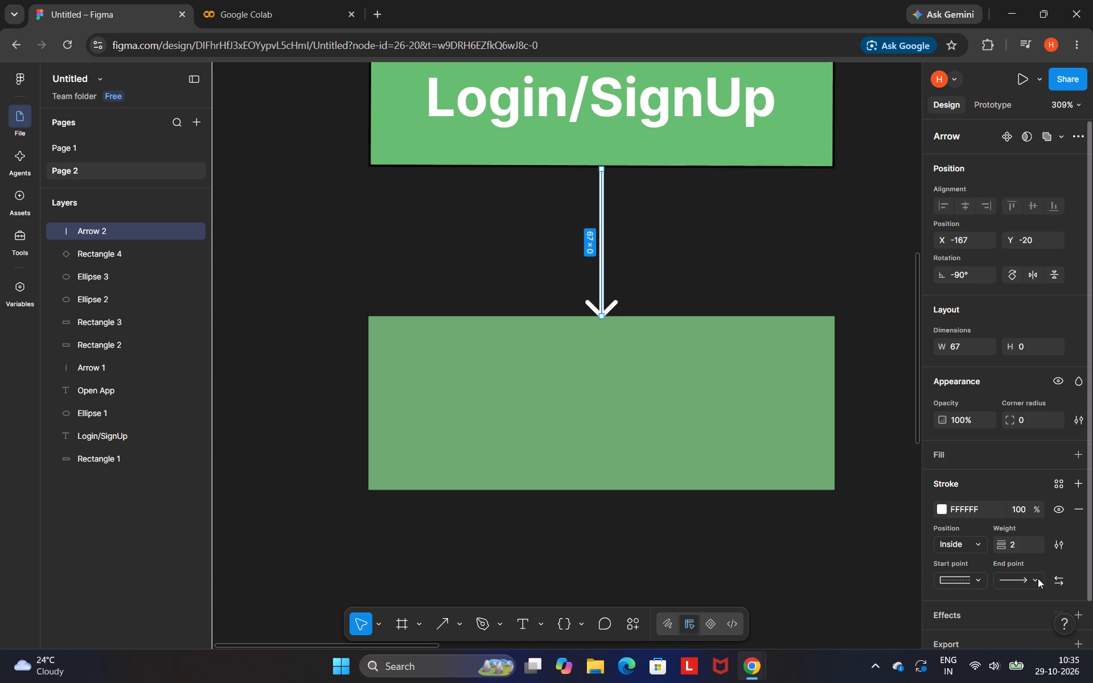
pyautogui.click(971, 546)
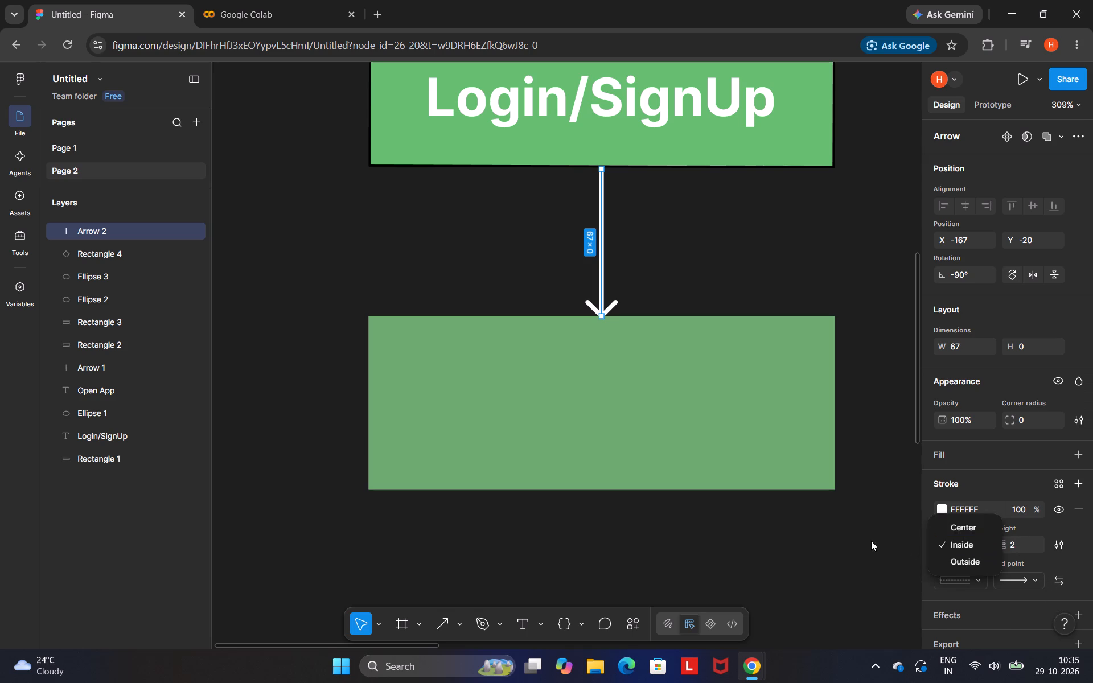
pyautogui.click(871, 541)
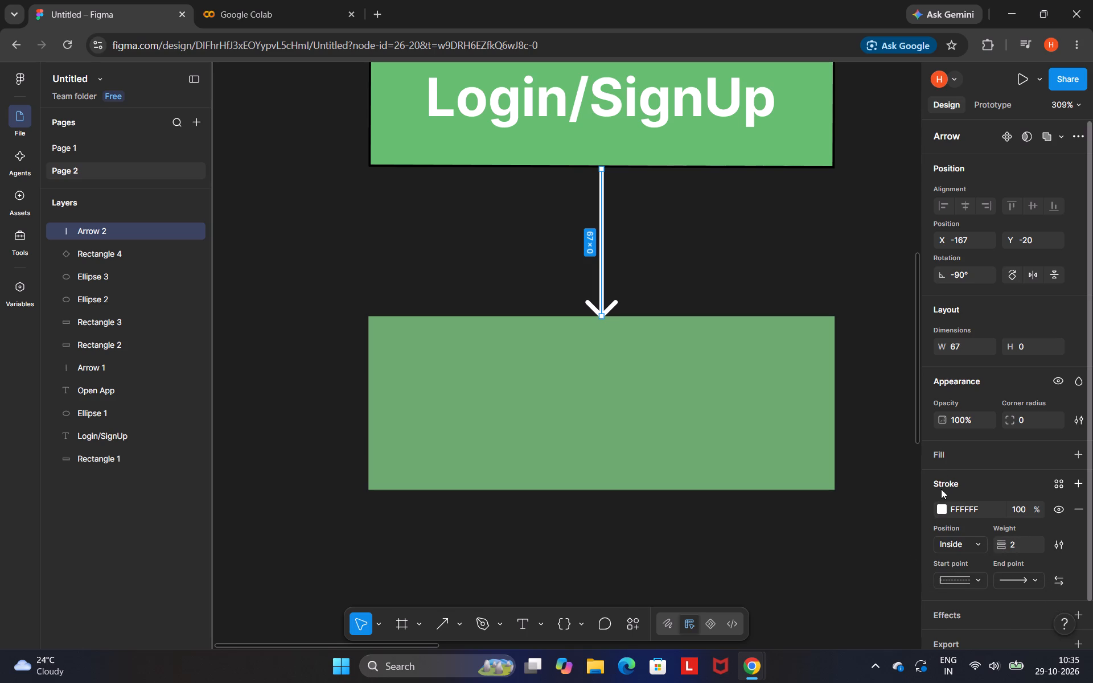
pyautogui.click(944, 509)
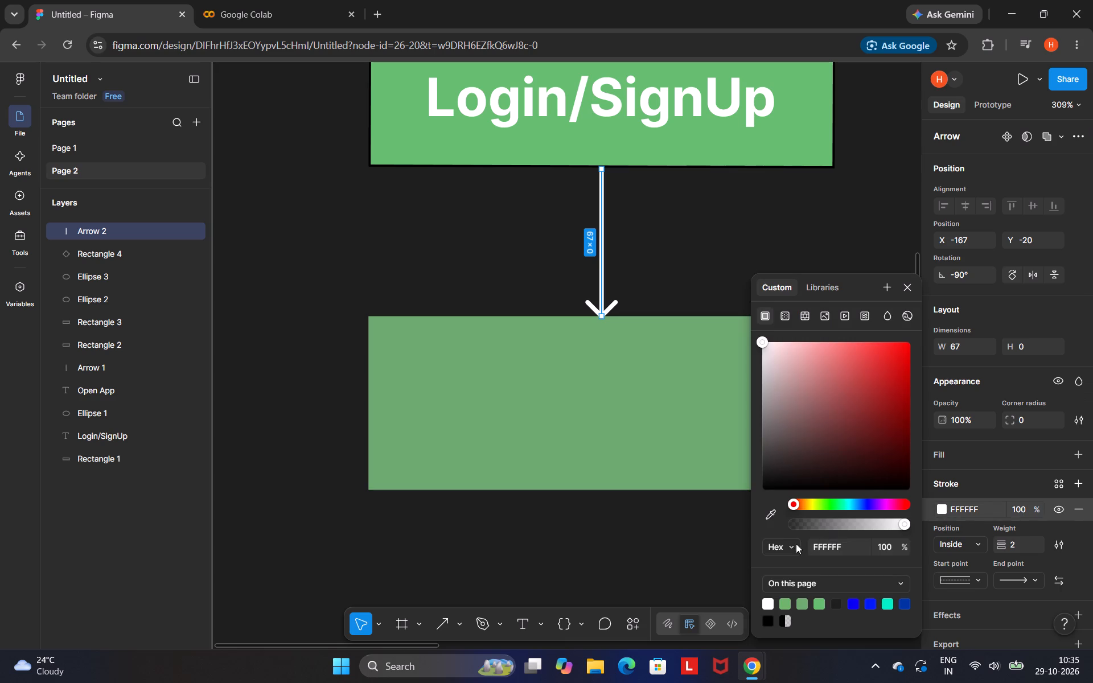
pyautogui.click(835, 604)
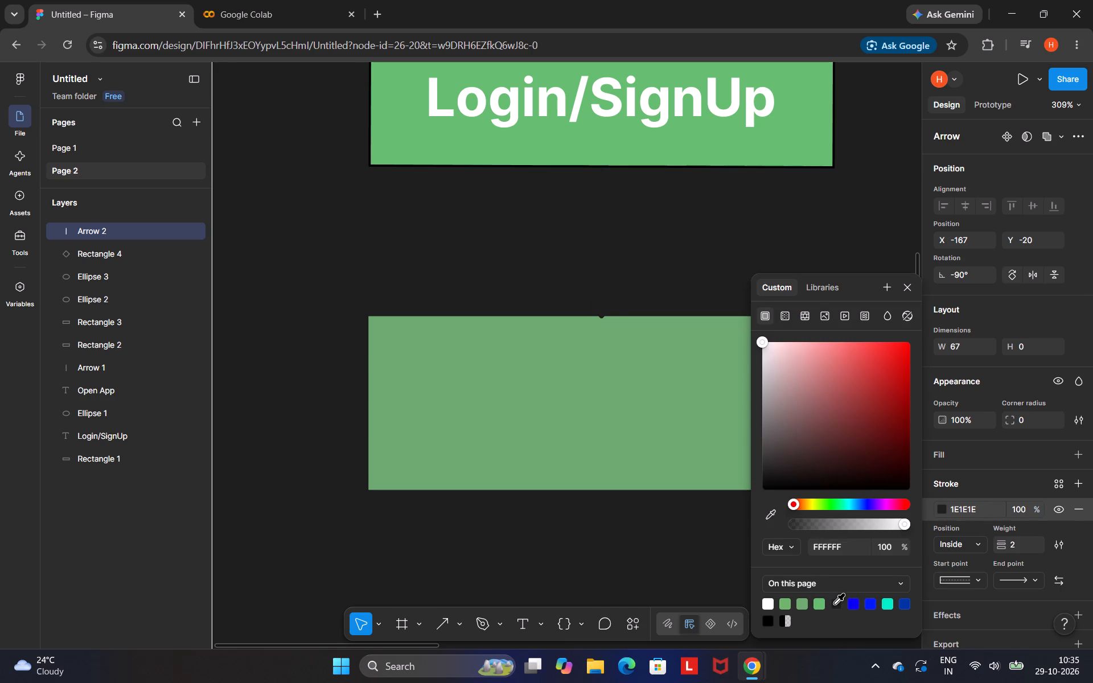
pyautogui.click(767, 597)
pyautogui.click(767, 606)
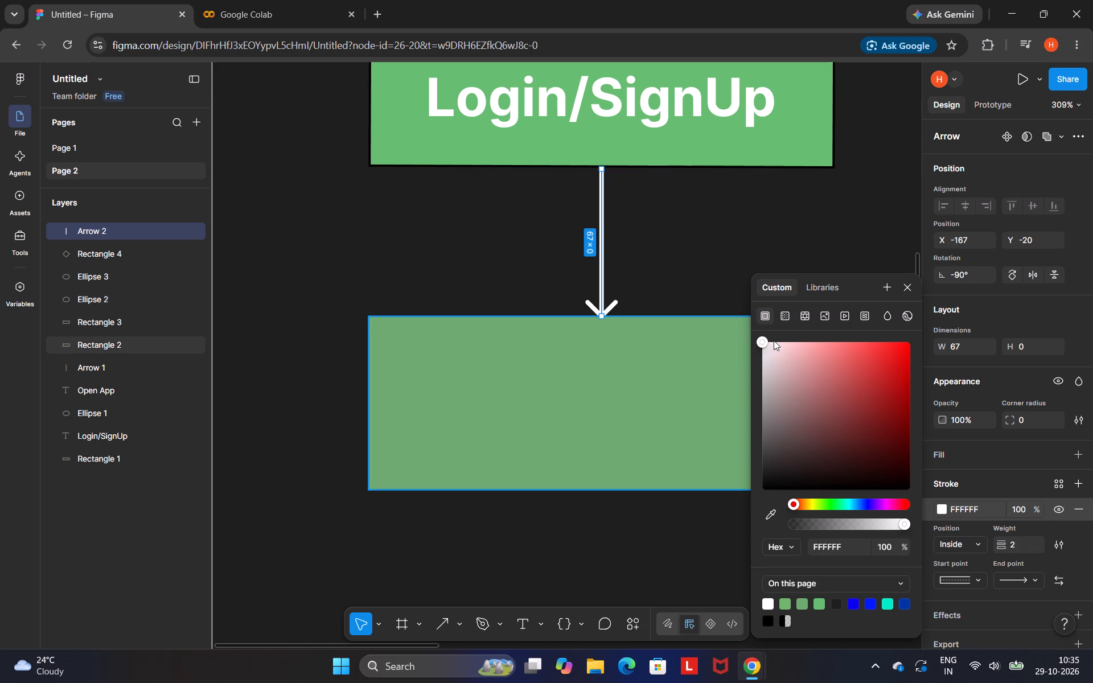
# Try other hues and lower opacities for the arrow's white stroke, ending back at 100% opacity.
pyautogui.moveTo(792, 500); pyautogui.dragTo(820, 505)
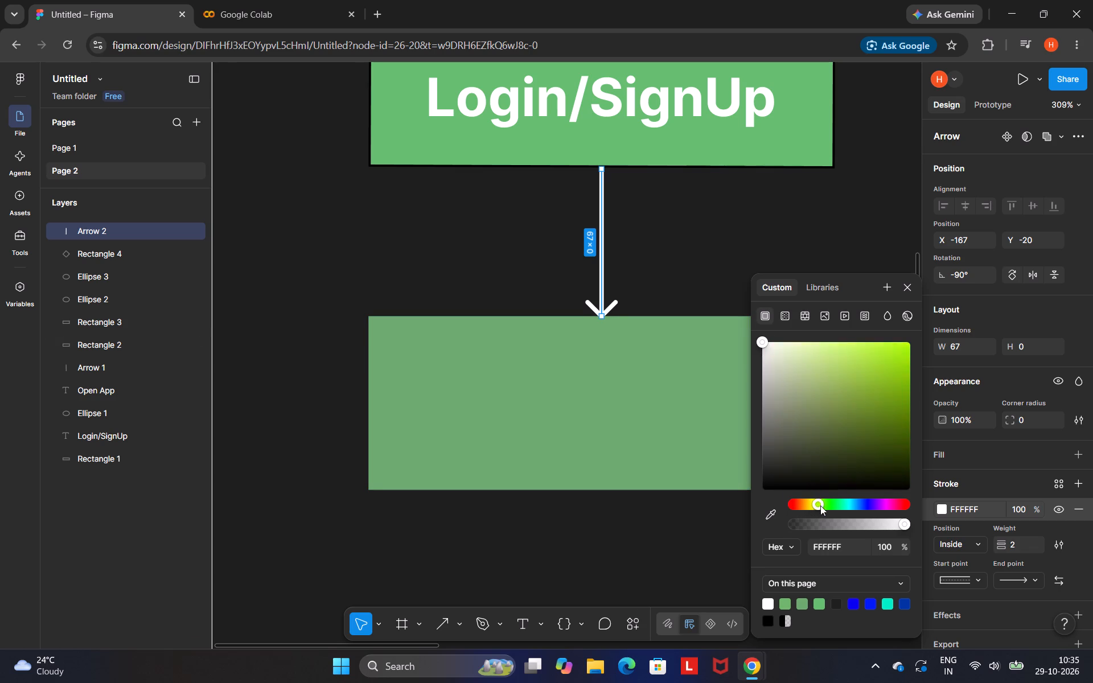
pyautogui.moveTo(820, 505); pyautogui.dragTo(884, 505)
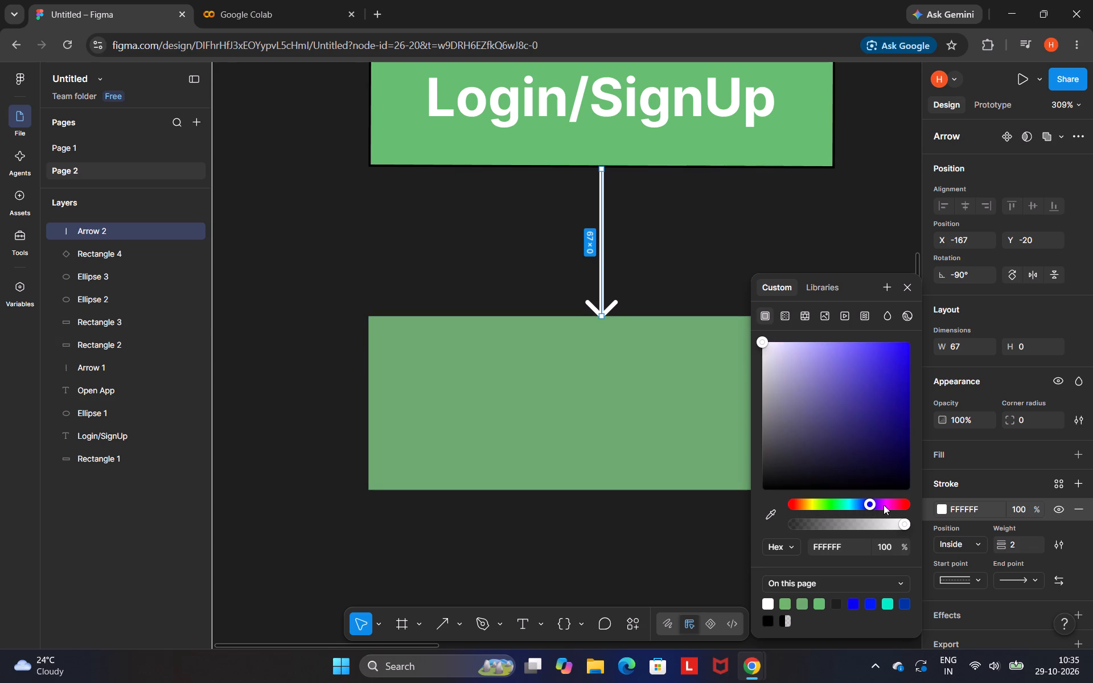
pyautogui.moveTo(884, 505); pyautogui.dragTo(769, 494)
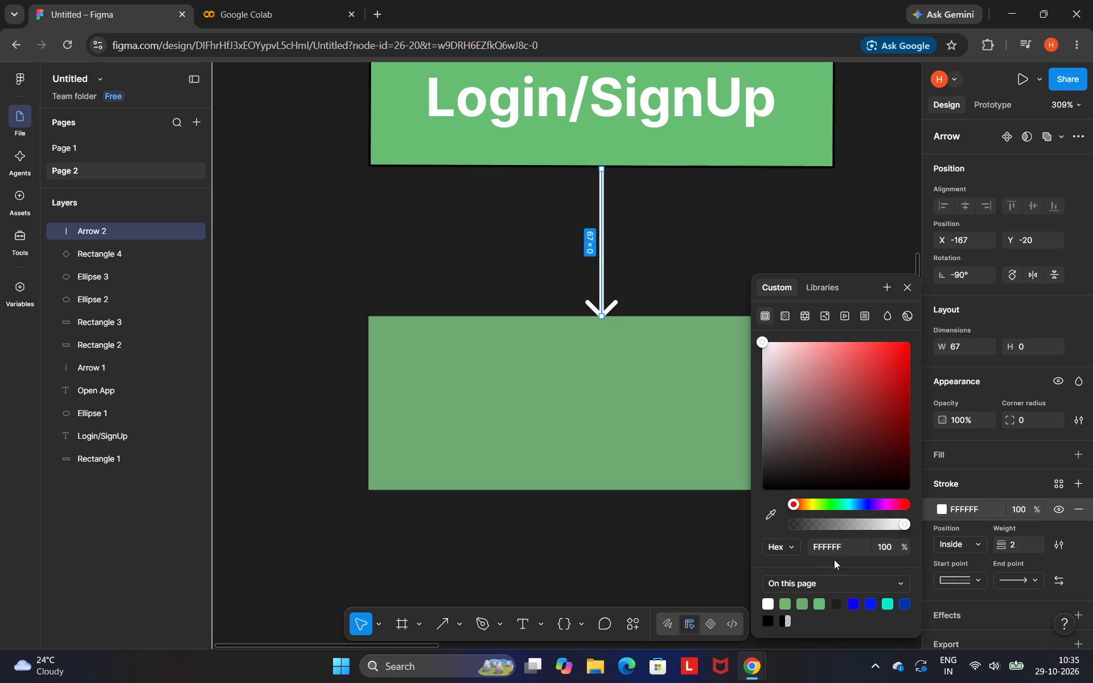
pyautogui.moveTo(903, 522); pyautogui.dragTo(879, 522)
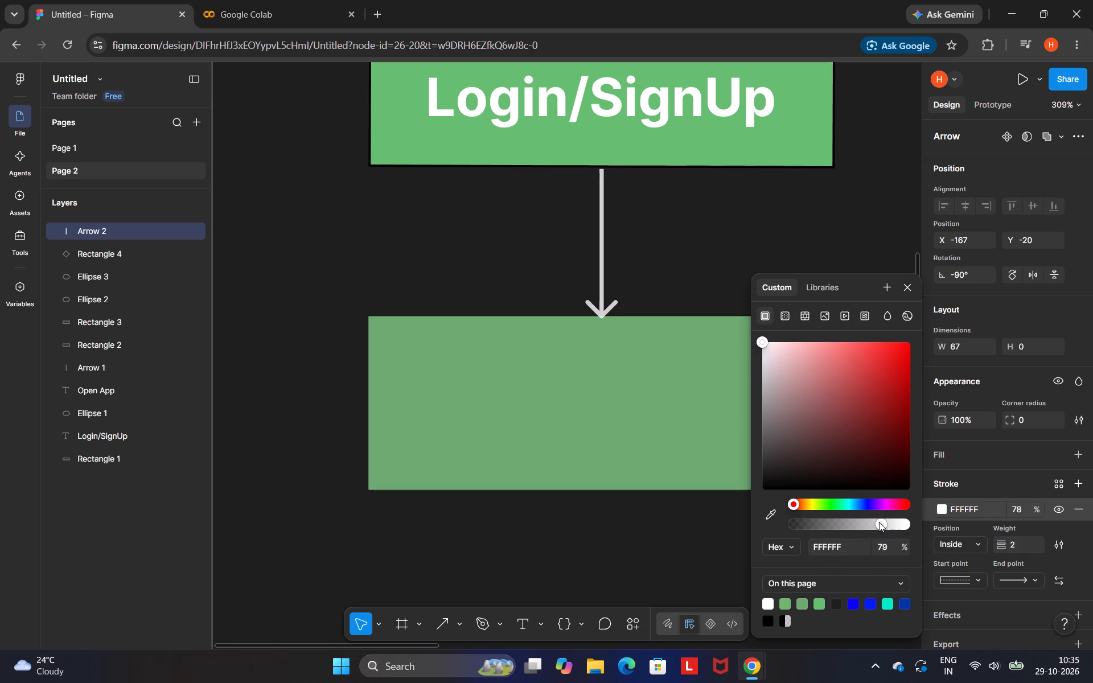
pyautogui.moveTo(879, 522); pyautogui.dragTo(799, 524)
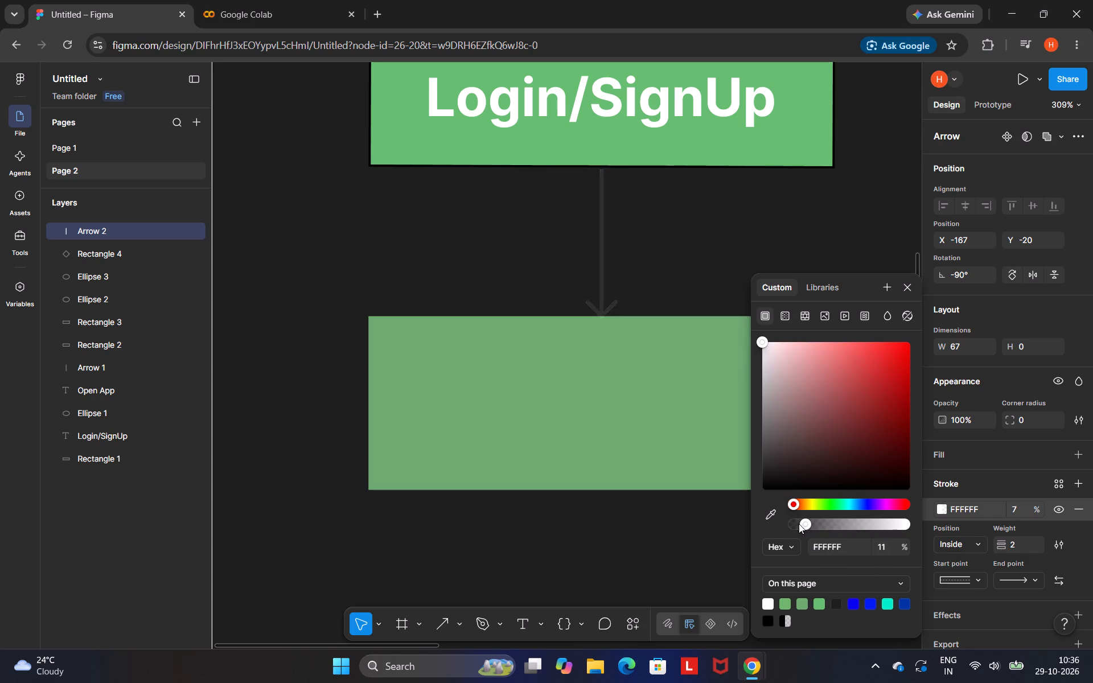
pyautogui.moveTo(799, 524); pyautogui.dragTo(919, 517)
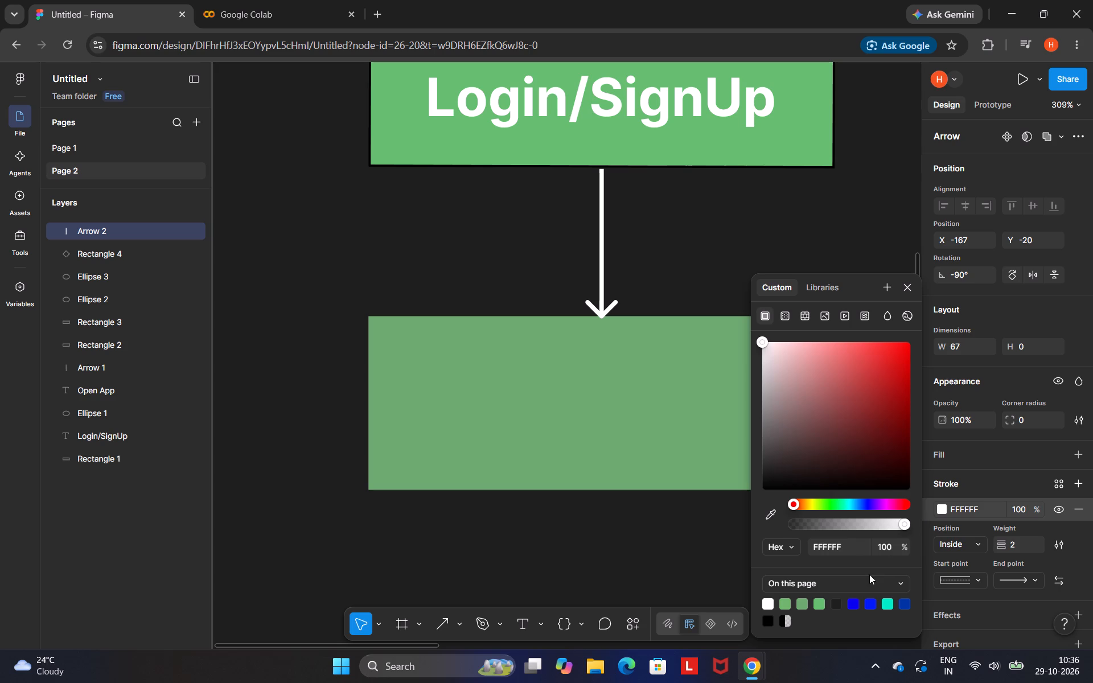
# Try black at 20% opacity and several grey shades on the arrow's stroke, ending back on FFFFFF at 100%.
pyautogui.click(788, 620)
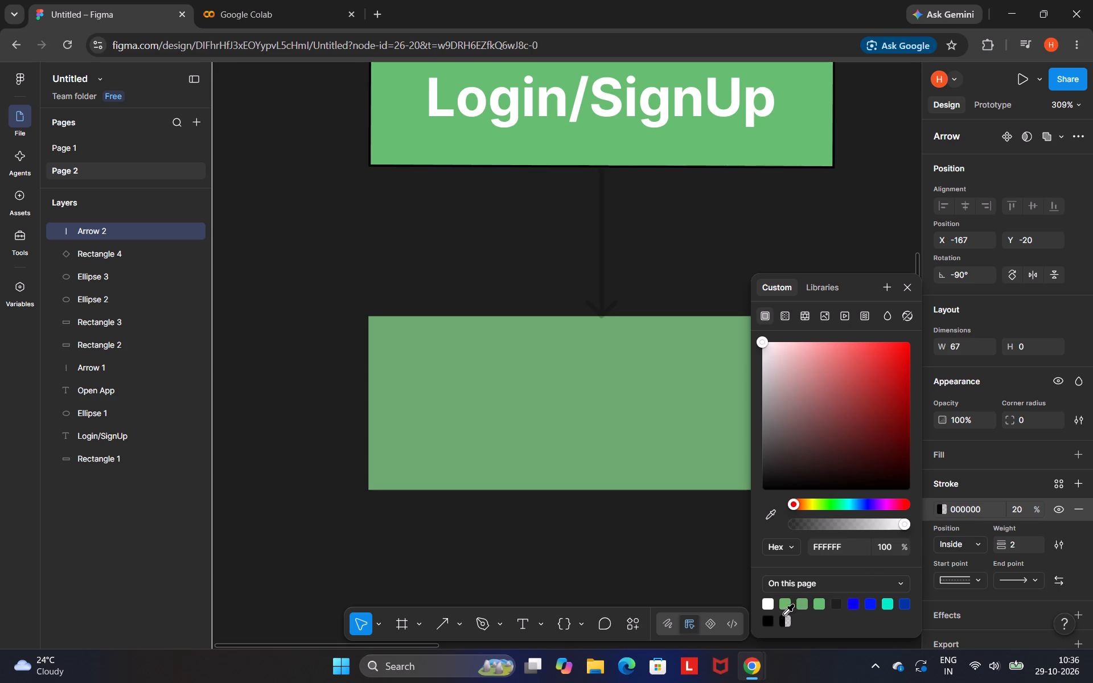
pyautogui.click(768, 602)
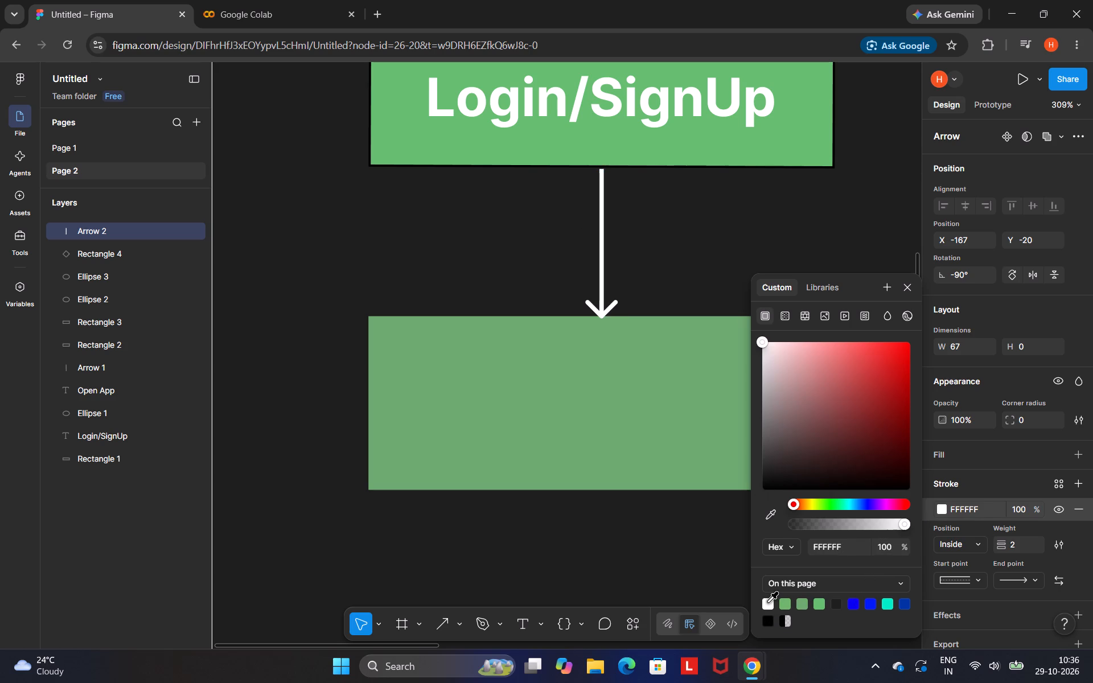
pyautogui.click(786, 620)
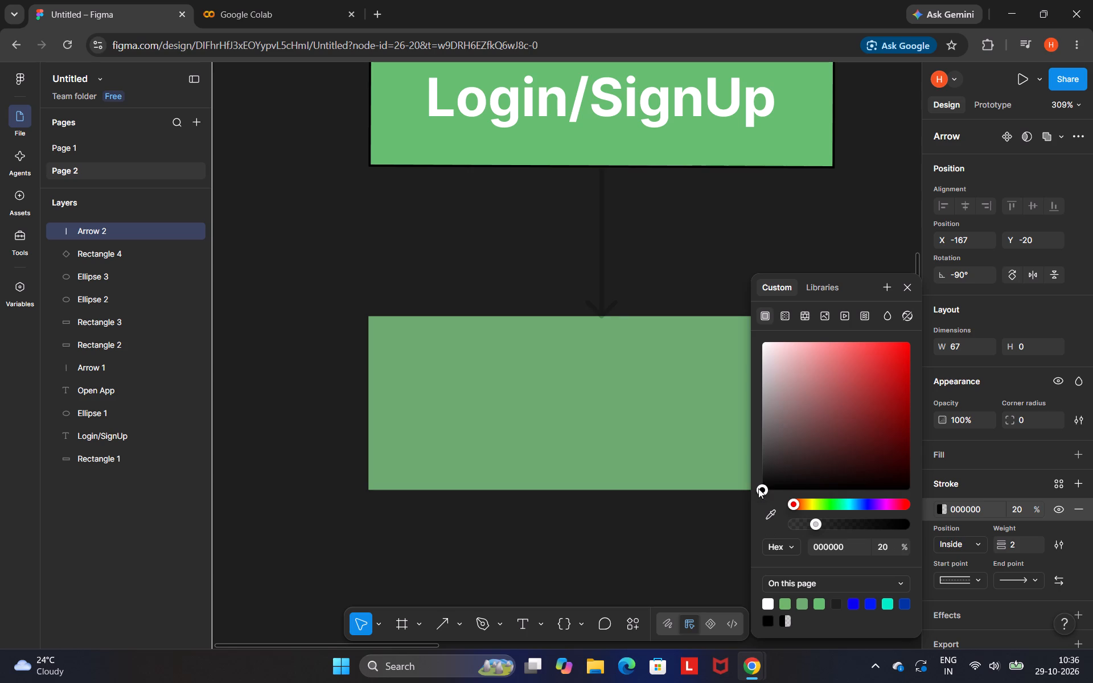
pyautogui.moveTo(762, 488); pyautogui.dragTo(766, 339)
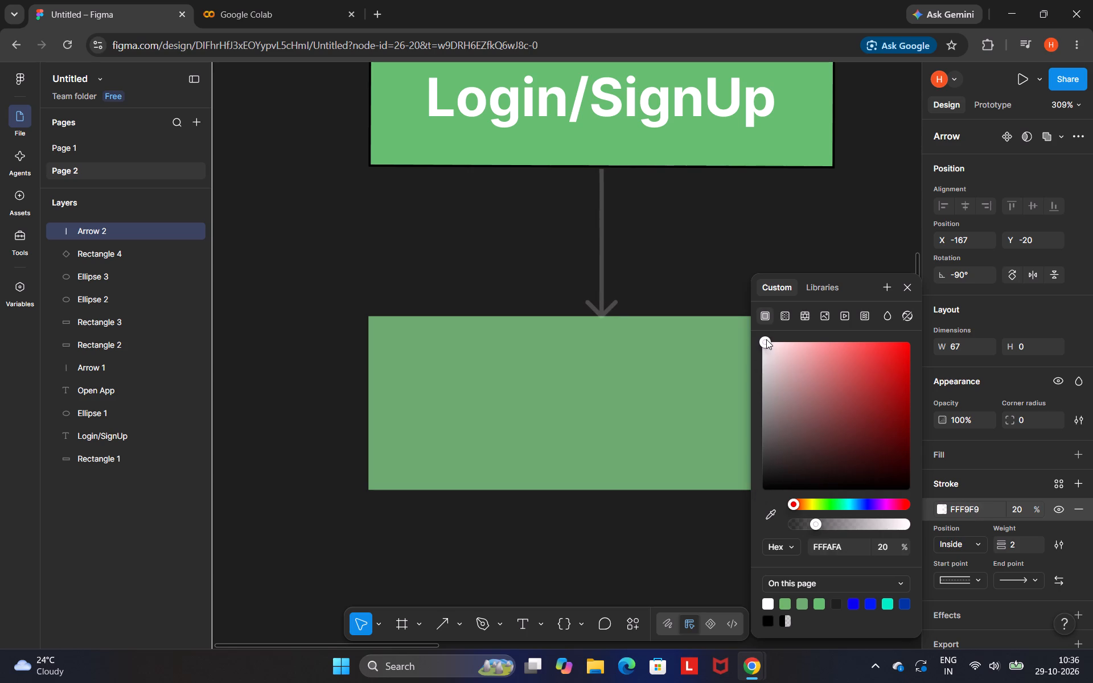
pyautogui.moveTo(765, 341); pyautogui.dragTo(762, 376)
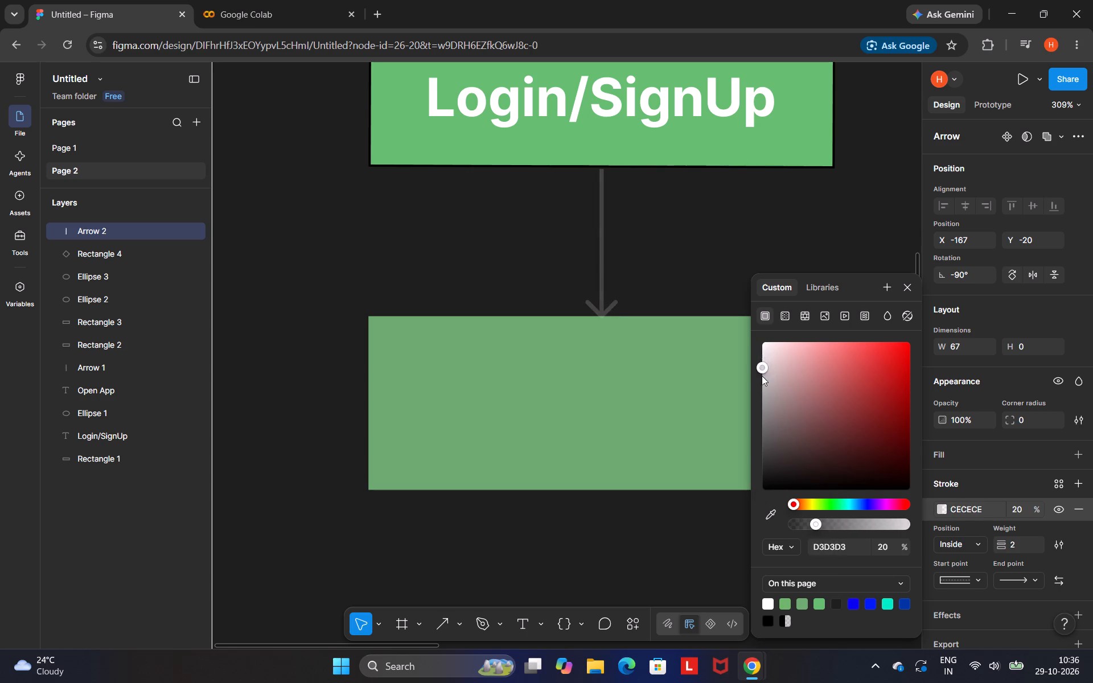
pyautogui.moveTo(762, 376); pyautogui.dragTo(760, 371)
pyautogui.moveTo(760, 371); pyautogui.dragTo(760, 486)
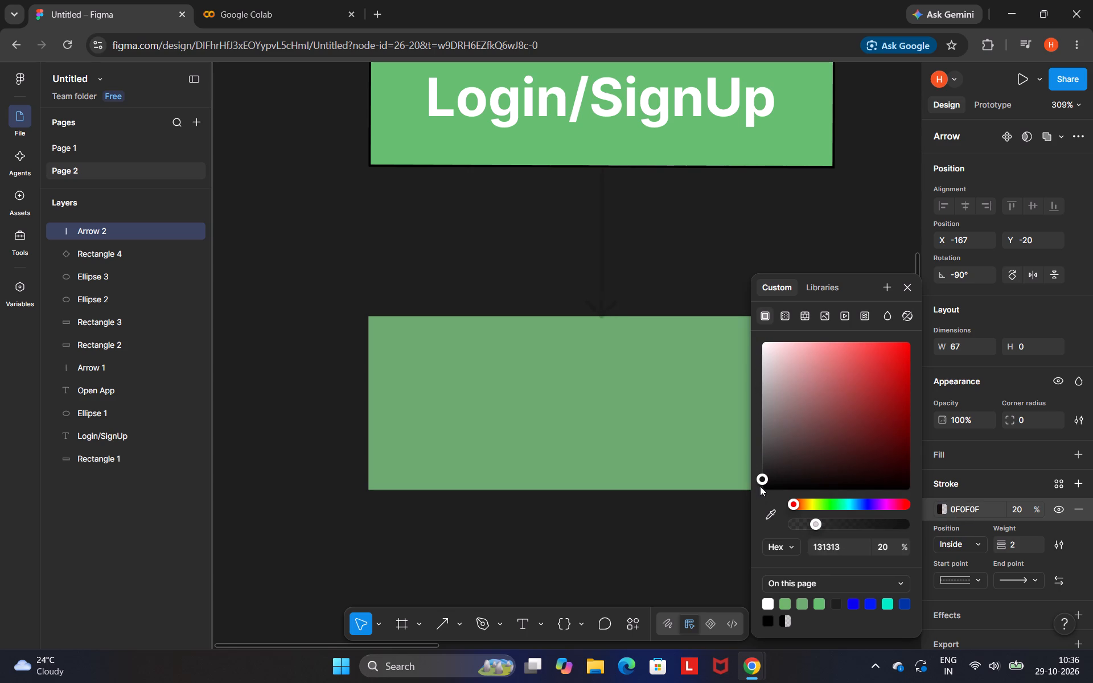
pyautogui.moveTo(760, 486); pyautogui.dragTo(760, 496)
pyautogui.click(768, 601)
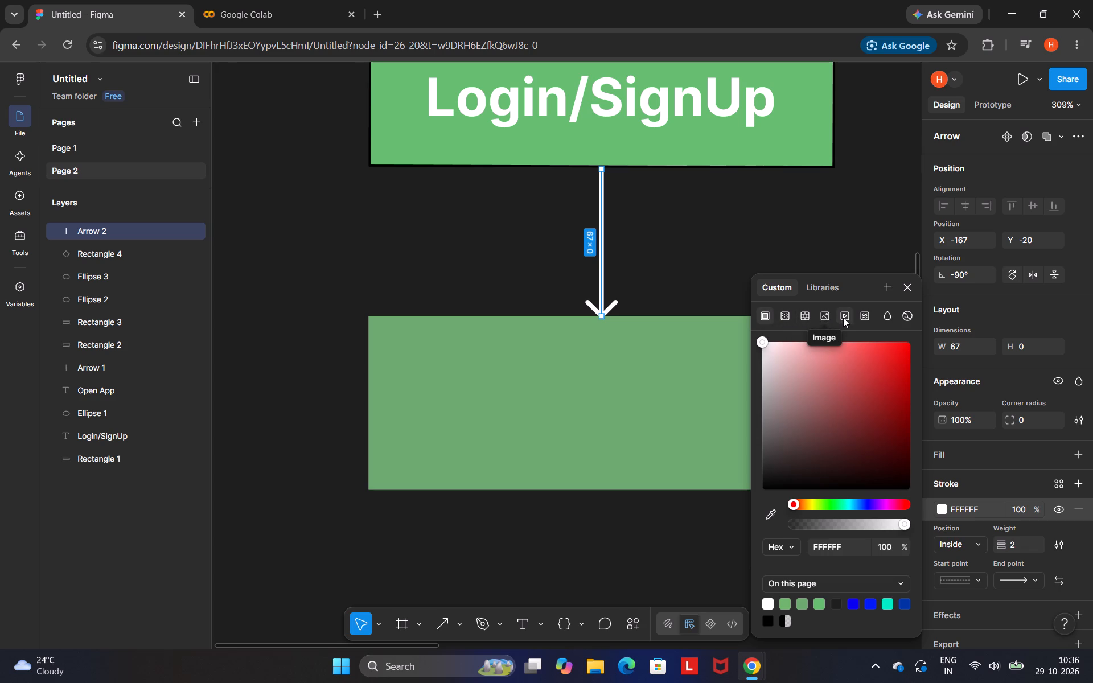
# Browse the library colours for the arrow's stroke, from the accents through the grouped backgrounds.
pyautogui.click(823, 284)
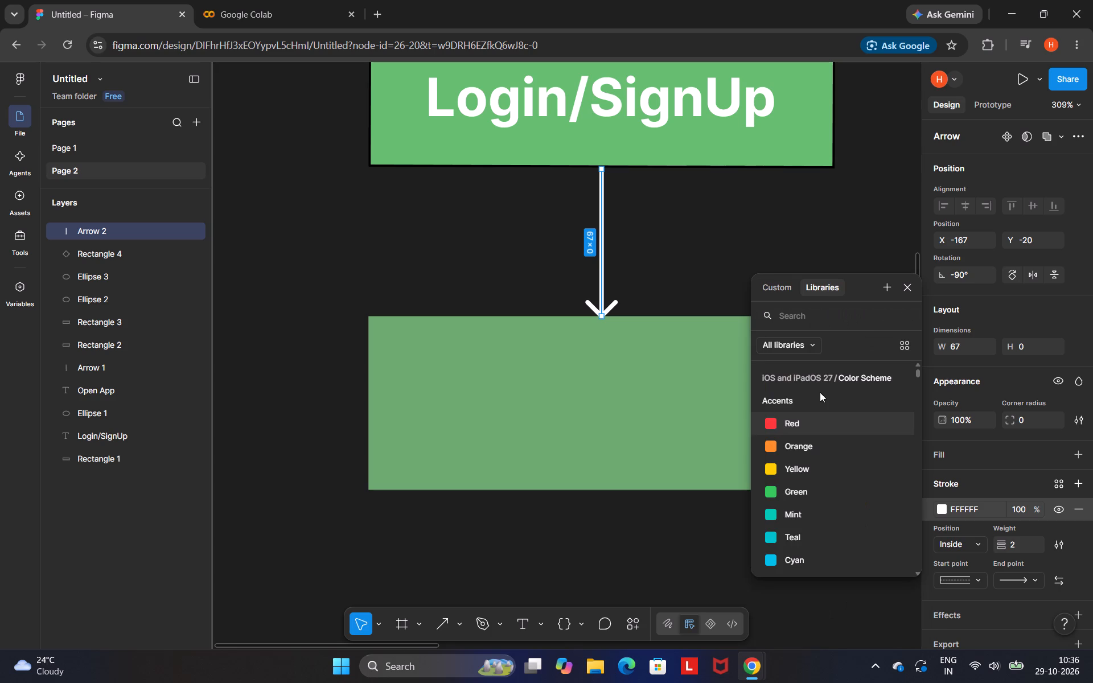
pyautogui.scroll(-3, 798, 479)
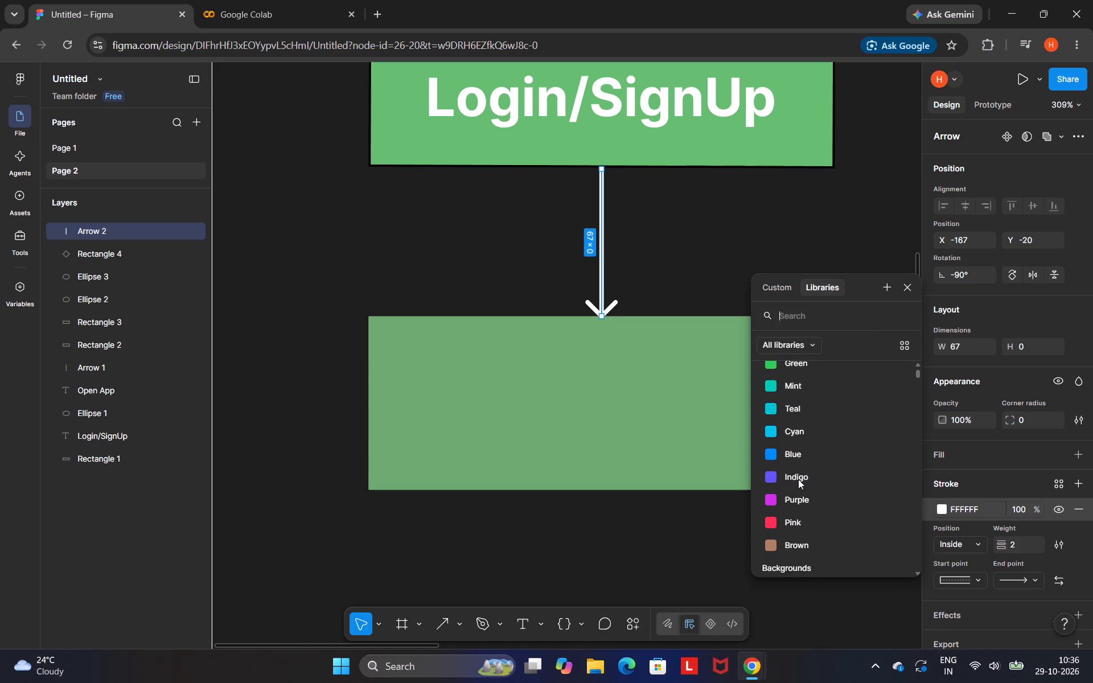
pyautogui.scroll(-3, 798, 479)
pyautogui.scroll(1, 798, 479)
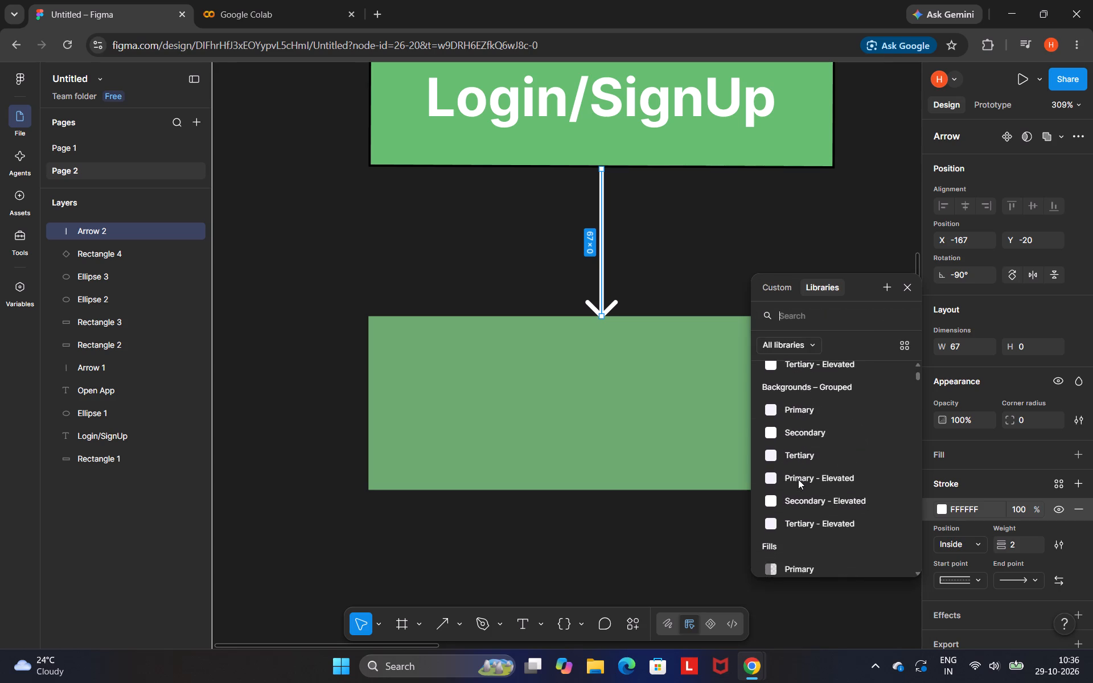
pyautogui.scroll(1, 798, 479)
pyautogui.click(781, 289)
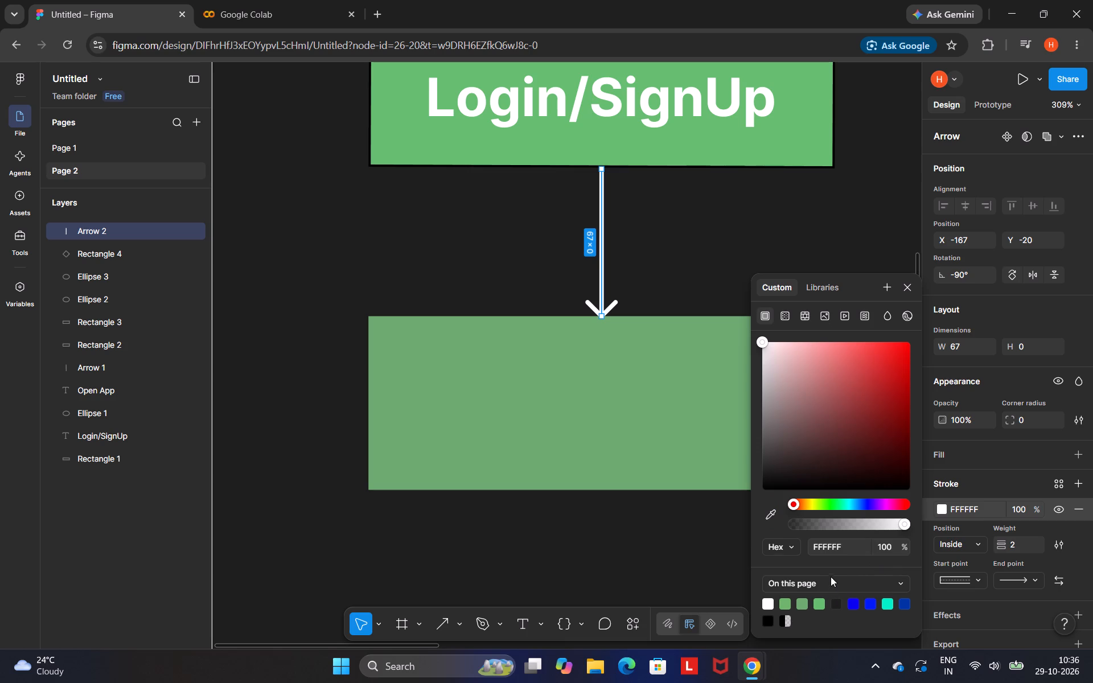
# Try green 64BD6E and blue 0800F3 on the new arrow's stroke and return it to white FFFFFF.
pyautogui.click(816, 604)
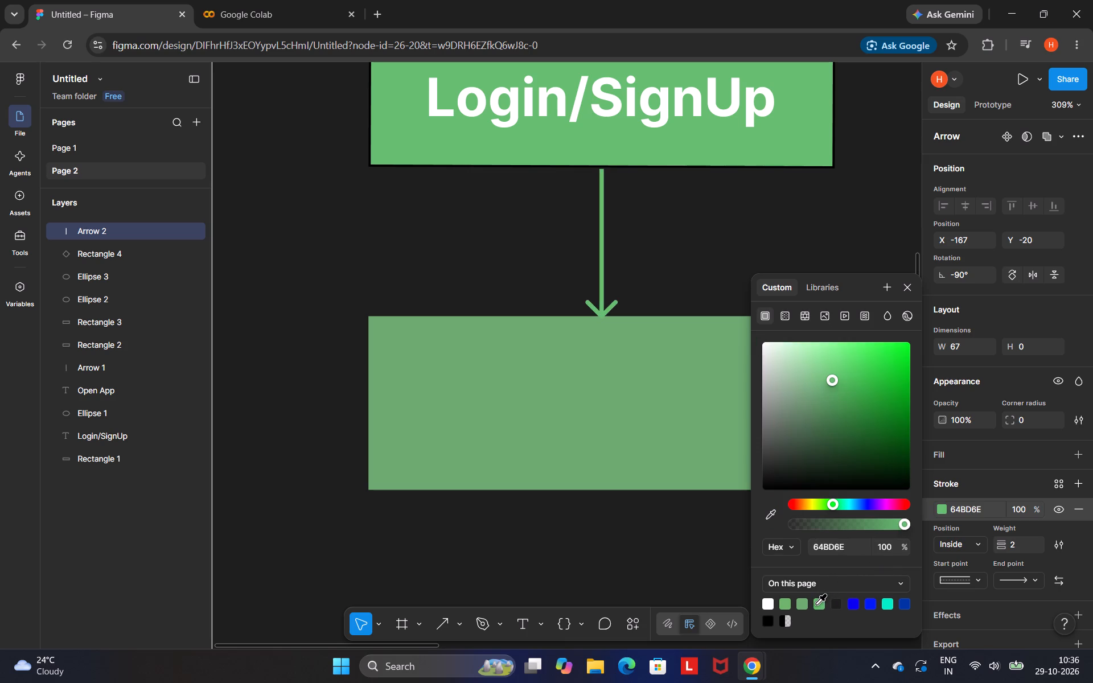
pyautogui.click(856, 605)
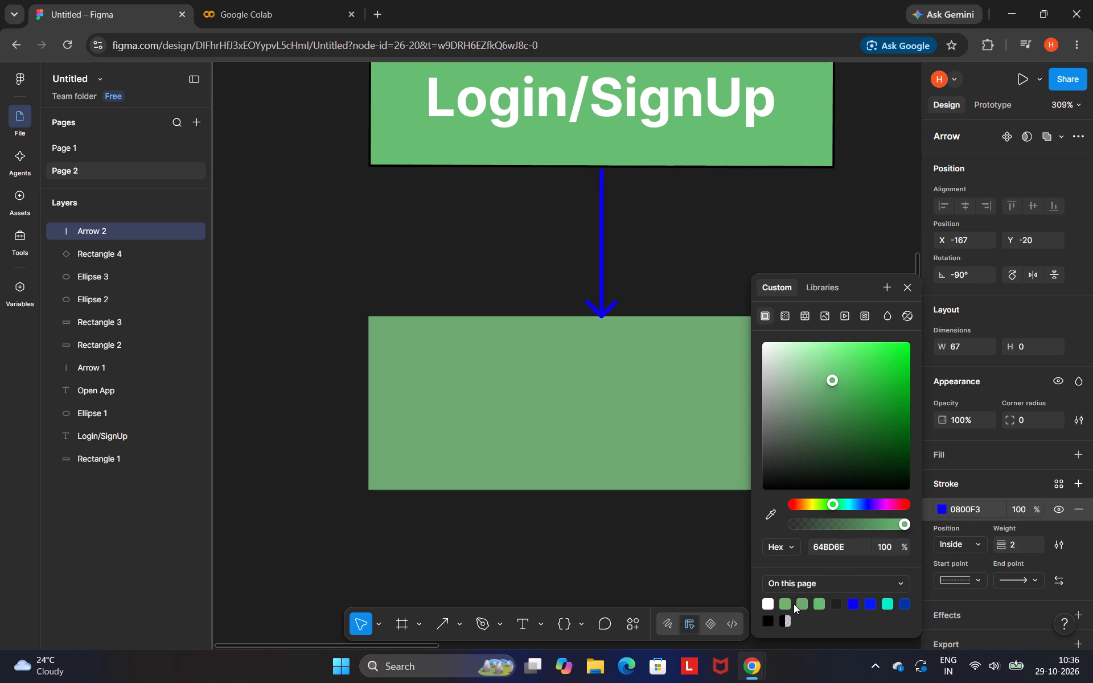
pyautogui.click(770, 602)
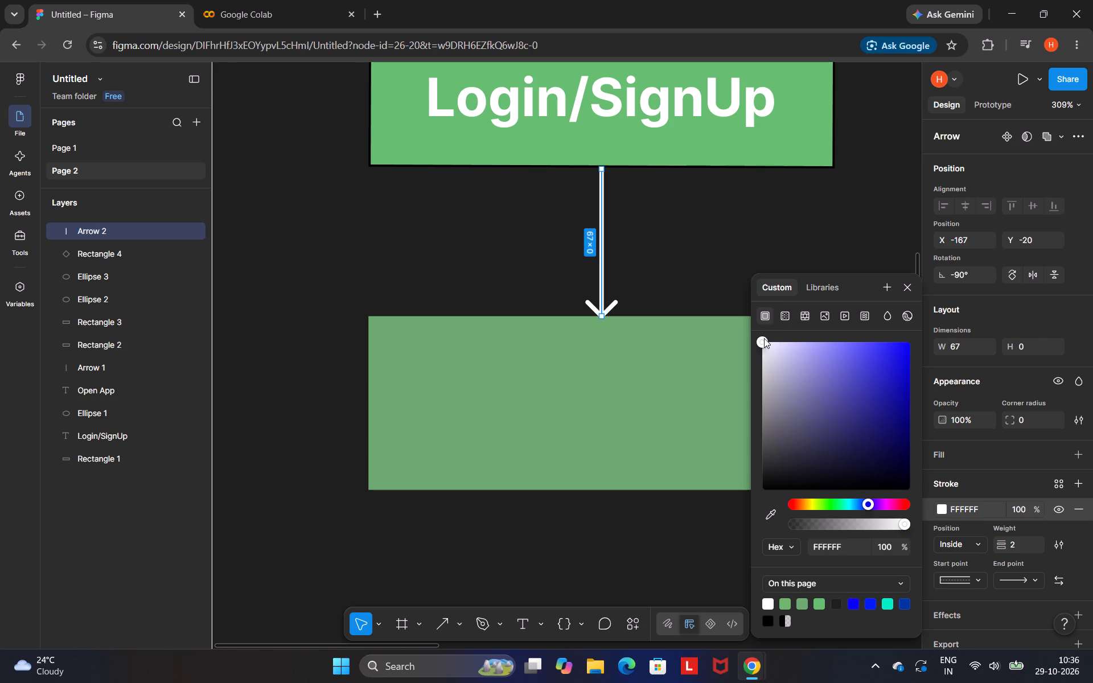
# Recolour the stroke of the arrow below Login/SignUp to light purple C1A6D4 and deselect the arrow.
pyautogui.moveTo(868, 502); pyautogui.dragTo(879, 503)
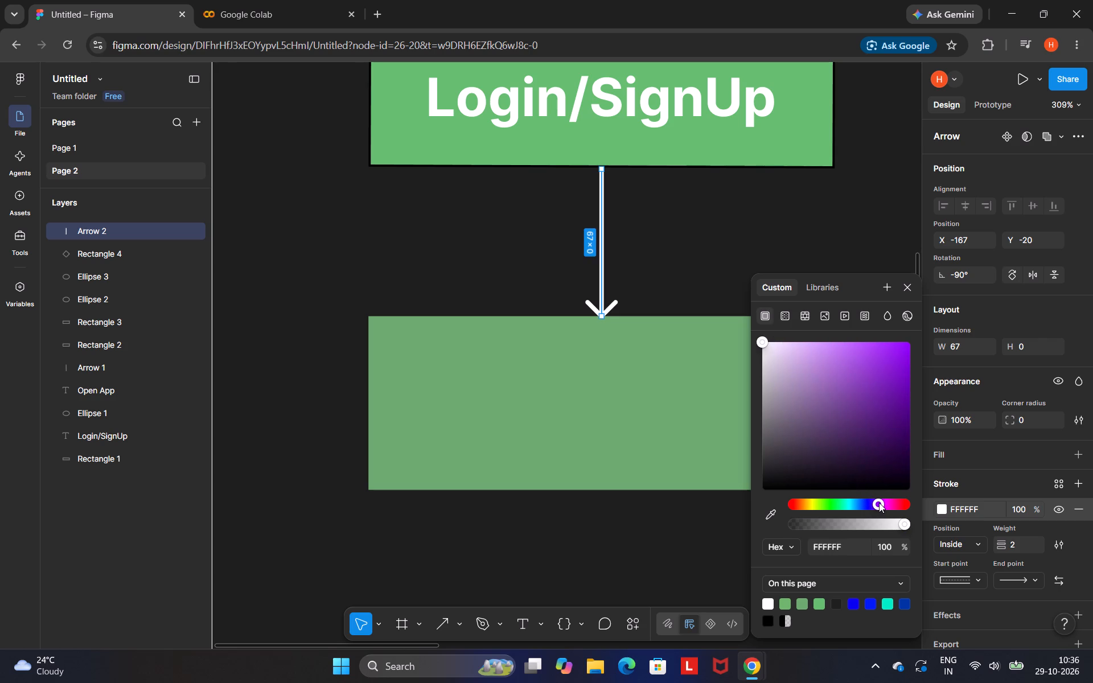
pyautogui.moveTo(762, 344); pyautogui.dragTo(769, 352)
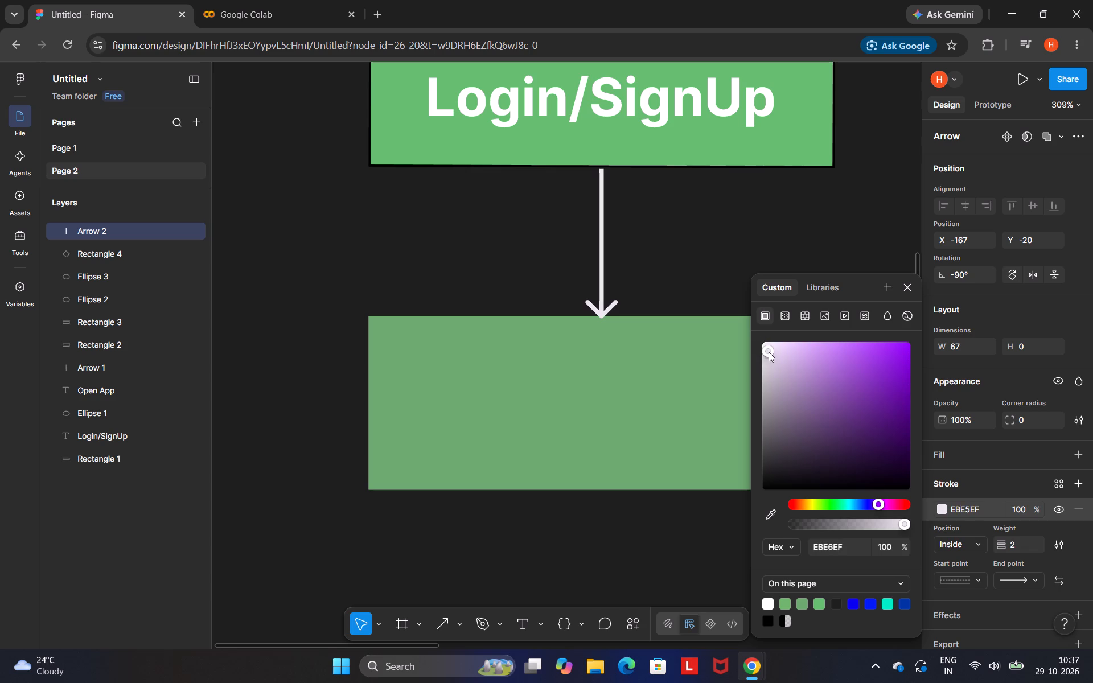
pyautogui.moveTo(769, 352); pyautogui.dragTo(790, 365)
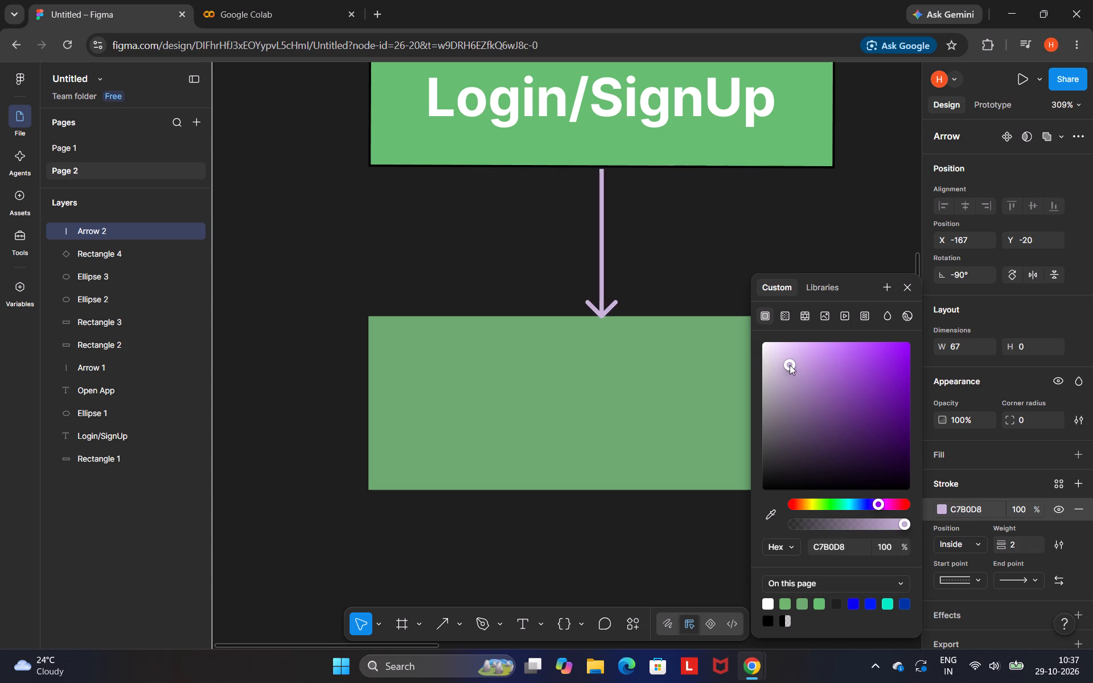
pyautogui.moveTo(790, 365); pyautogui.dragTo(794, 367)
pyautogui.click(683, 265)
# Recolour the stroke of the arrow from the Open App ellipse to Login/SignUp to muted purple B59FC3 and deselect it.
pyautogui.scroll(1, 677, 248)
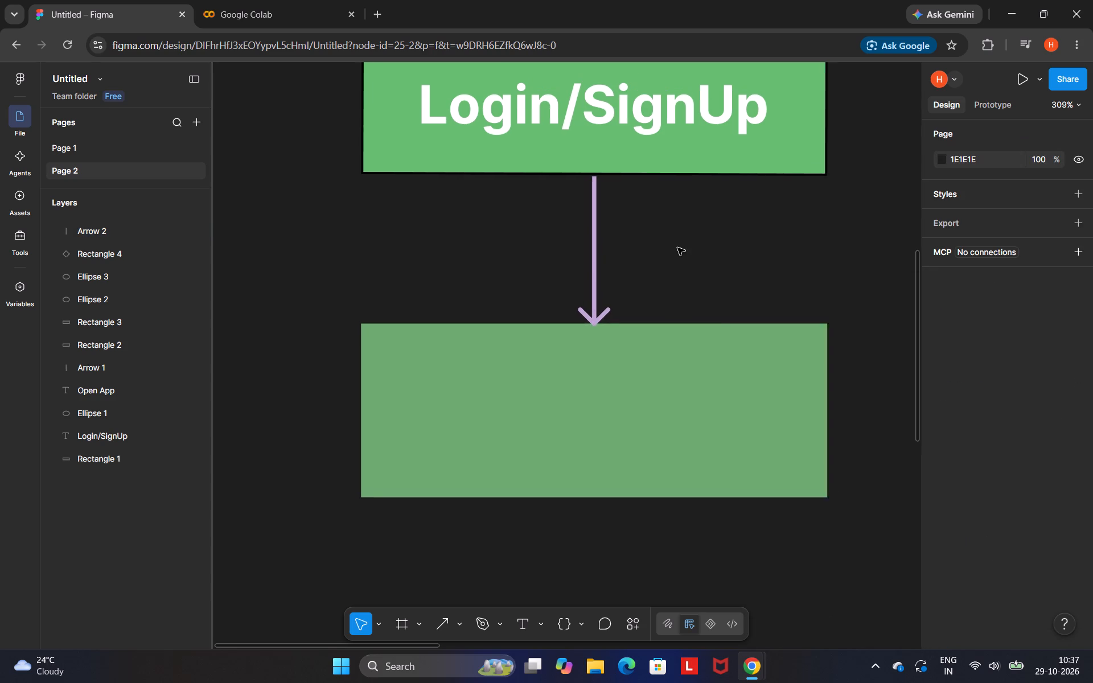
pyautogui.scroll(1, 677, 248)
pyautogui.scroll(1, 718, 298)
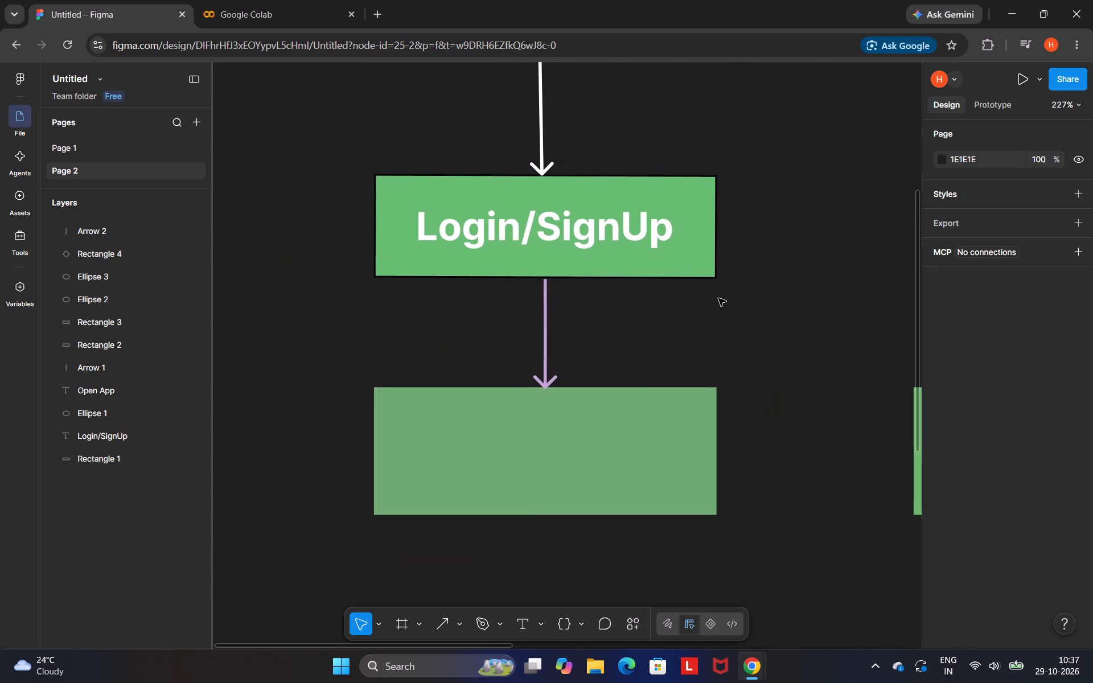
pyautogui.scroll(1, 718, 298)
pyautogui.scroll(1, 640, 223)
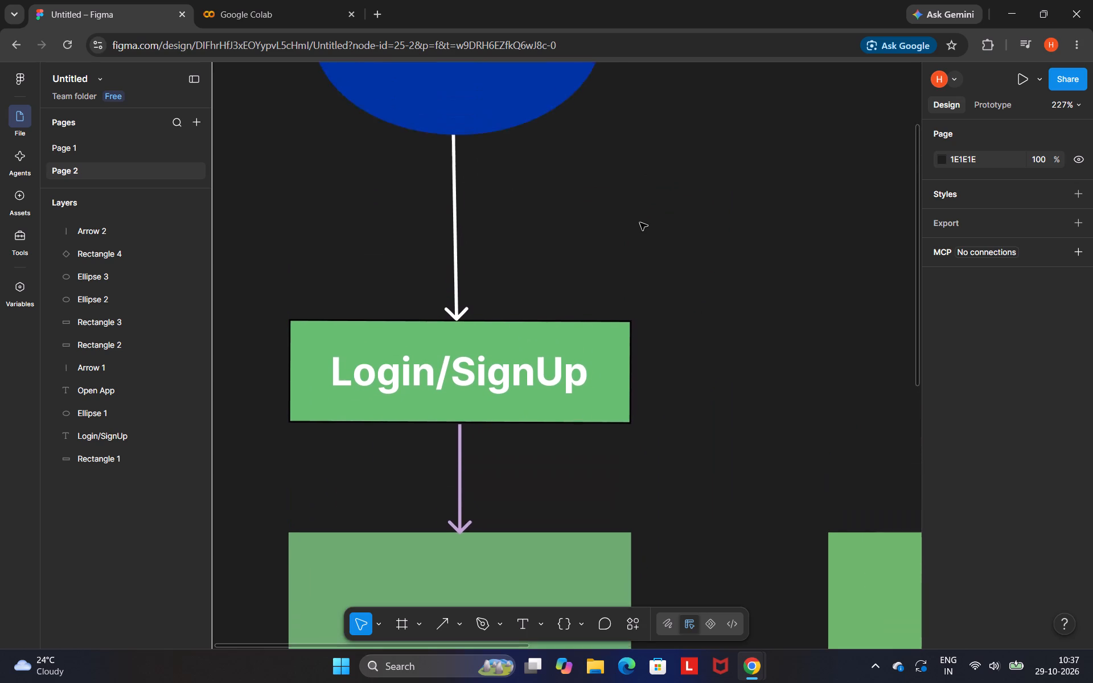
pyautogui.scroll(1, 640, 223)
pyautogui.scroll(-1, 640, 223)
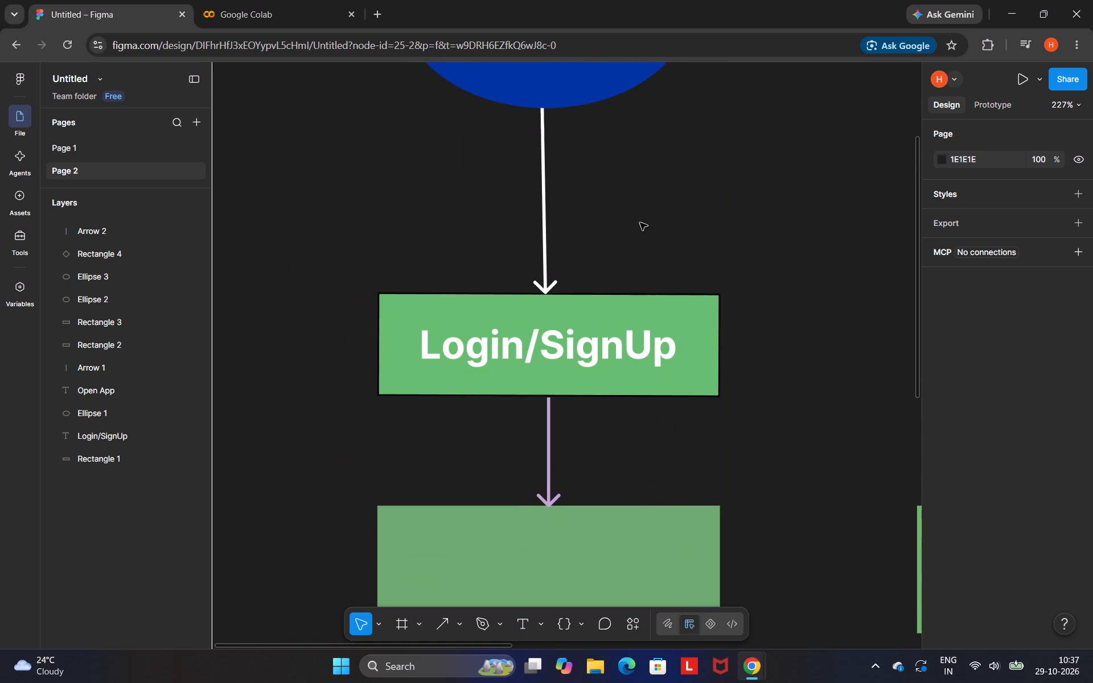
pyautogui.scroll(-1, 640, 223)
pyautogui.click(545, 209)
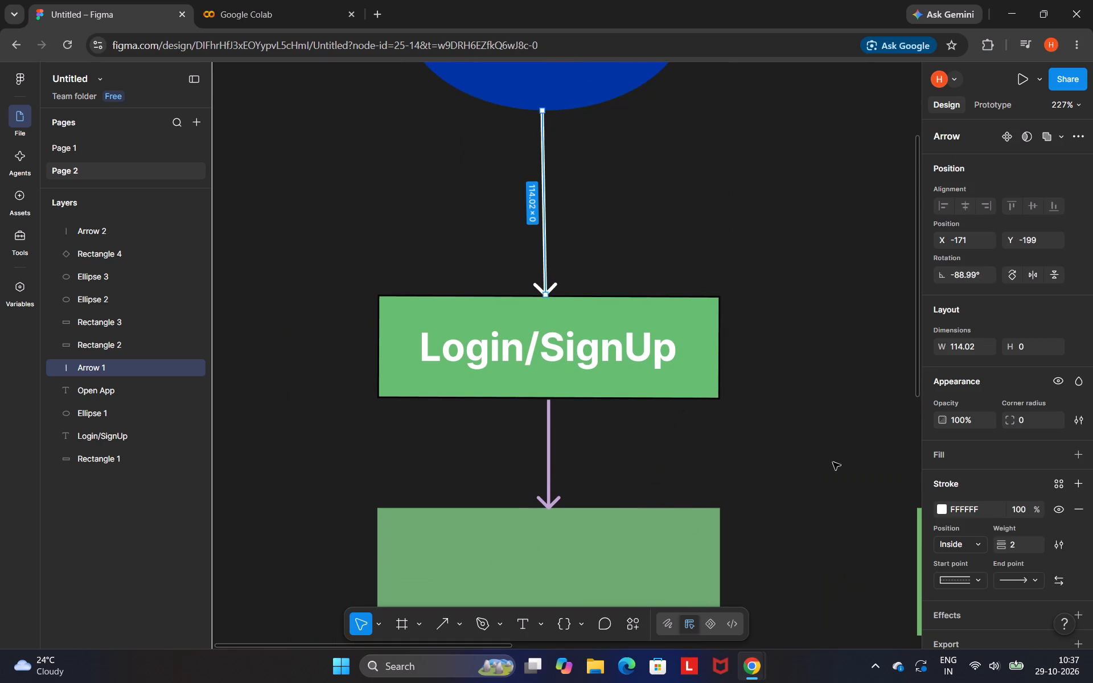
pyautogui.click(942, 507)
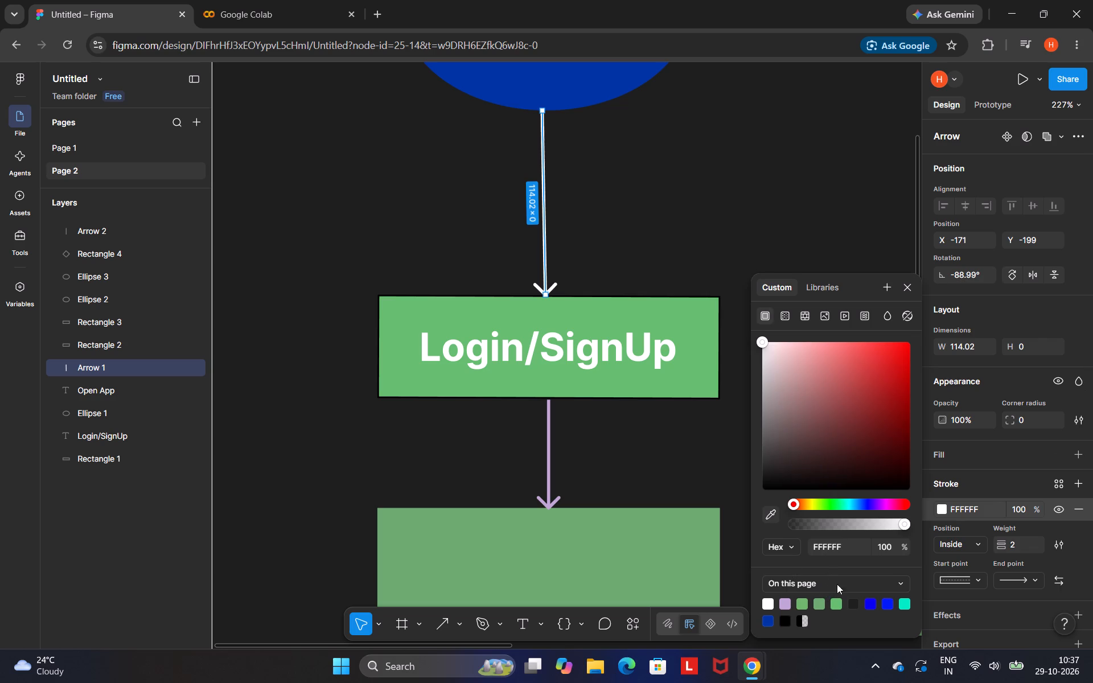
pyautogui.moveTo(795, 505); pyautogui.dragTo(843, 508)
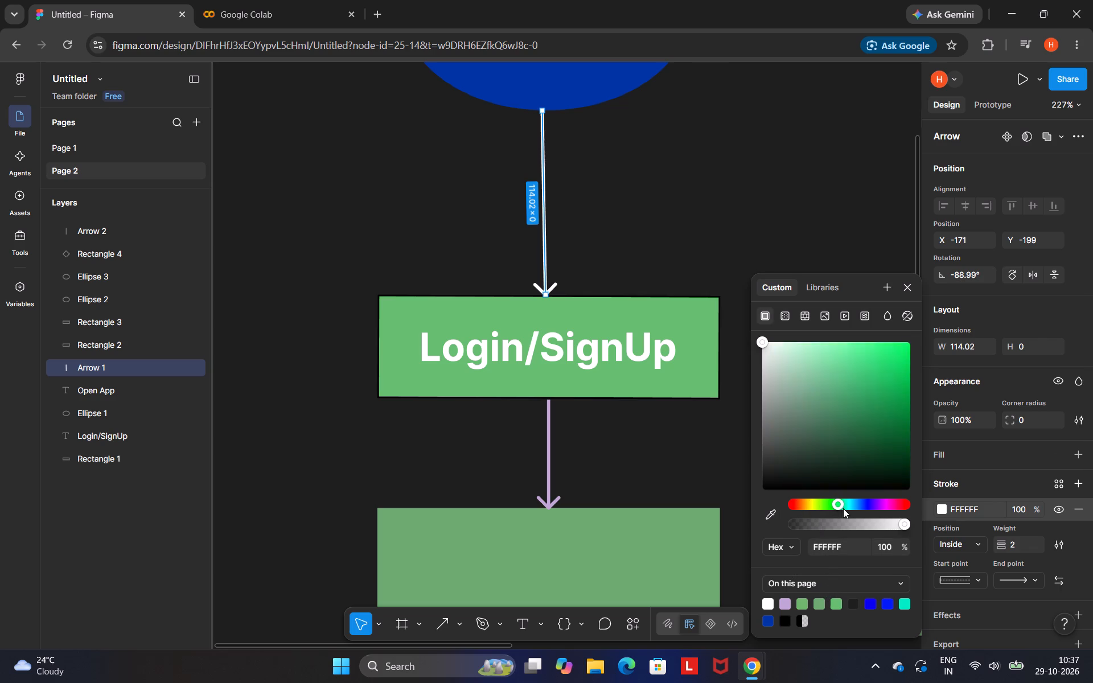
pyautogui.moveTo(843, 508); pyautogui.dragTo(877, 514)
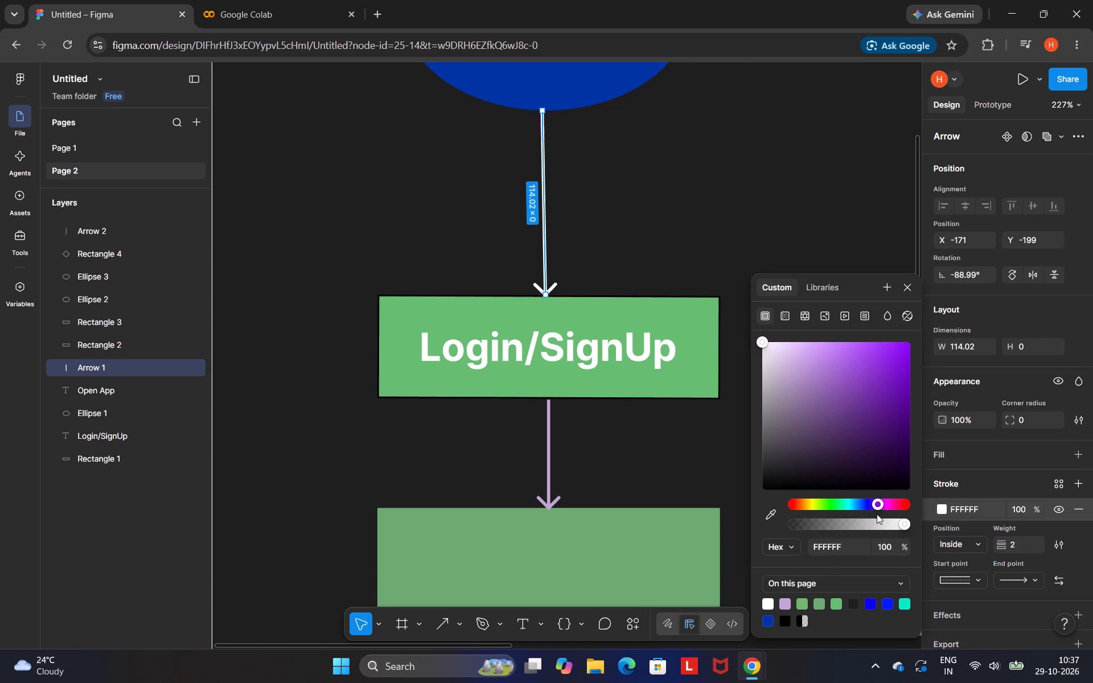
pyautogui.moveTo(877, 514); pyautogui.dragTo(878, 513)
pyautogui.moveTo(762, 343); pyautogui.dragTo(769, 351)
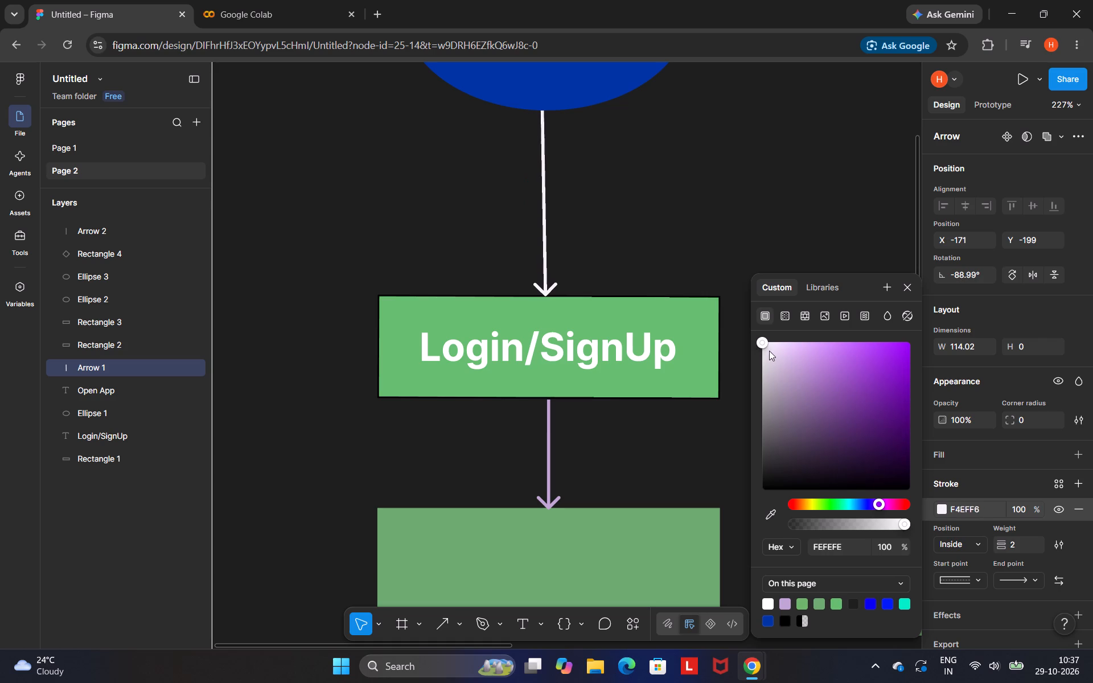
pyautogui.moveTo(769, 351); pyautogui.dragTo(790, 380)
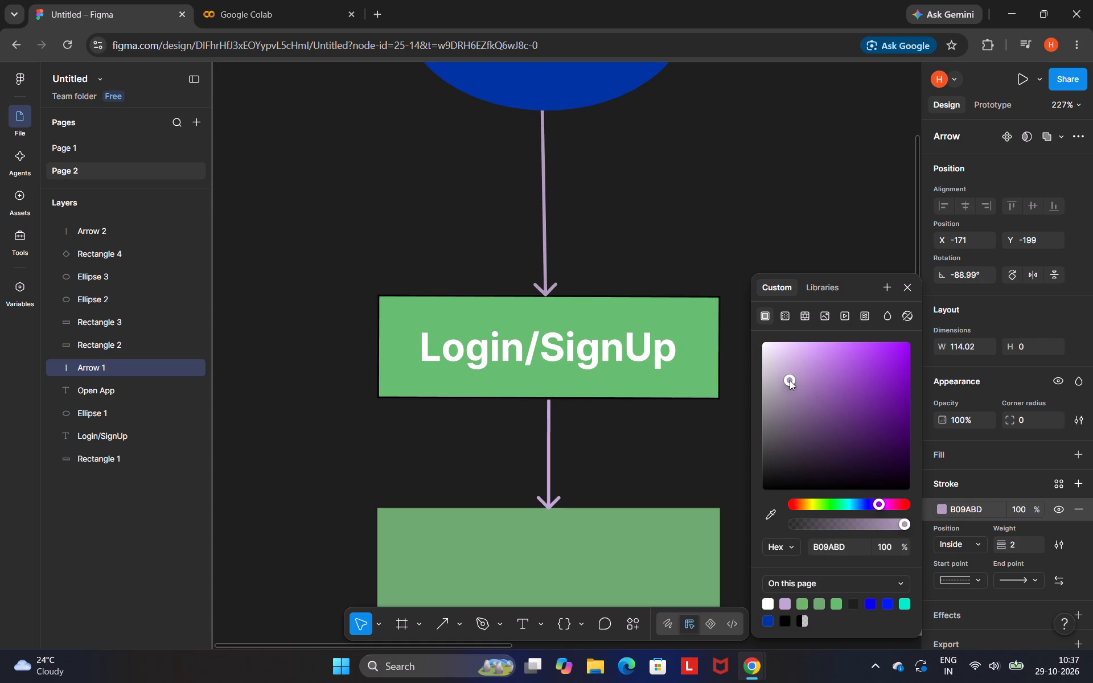
pyautogui.moveTo(790, 380); pyautogui.dragTo(790, 377)
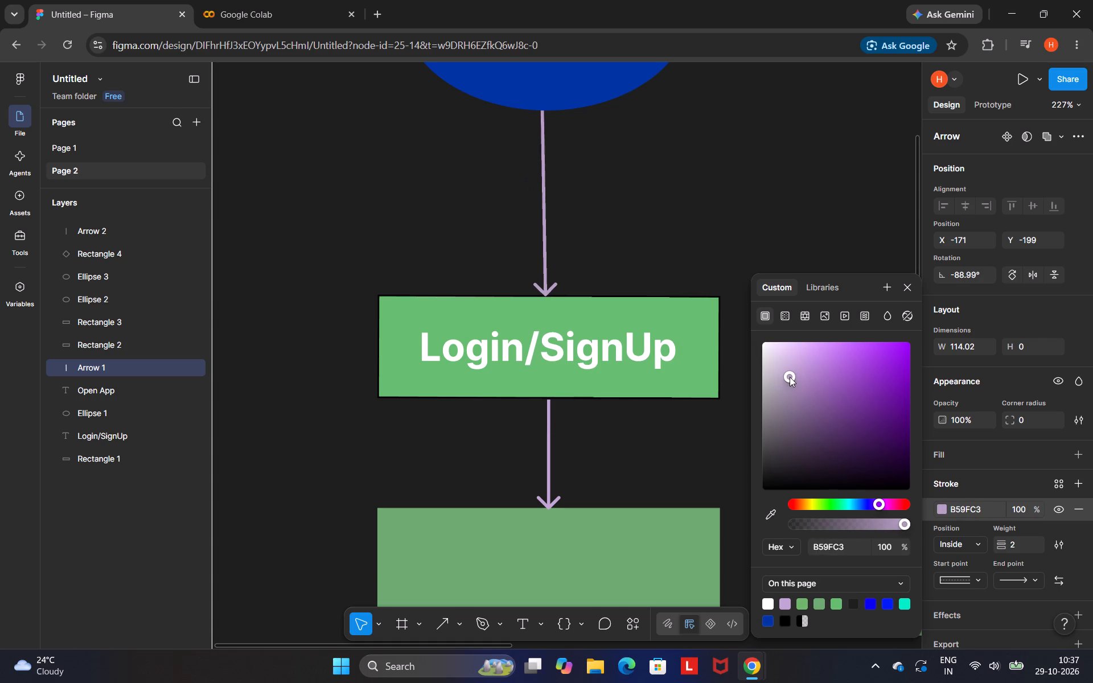
pyautogui.click(660, 213)
# Draw a horizontal arrow from the empty rectangle below Login/SignUp to the empty rectangle beside it.
pyautogui.hscroll(-1, 752, 279)
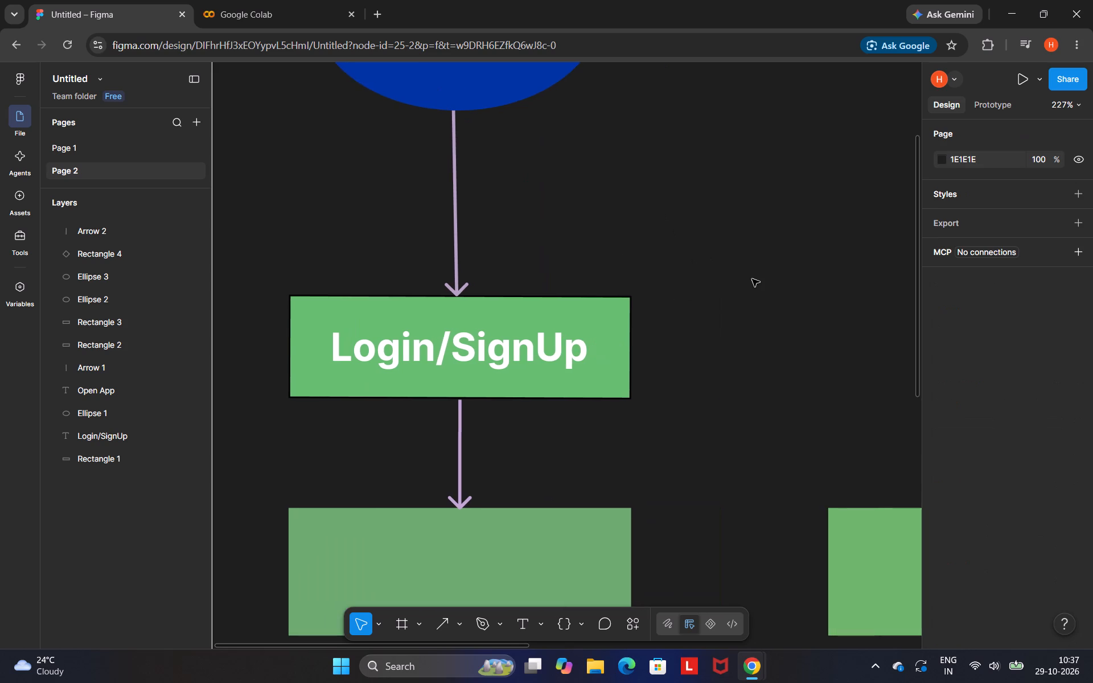
pyautogui.hscroll(1, 752, 279)
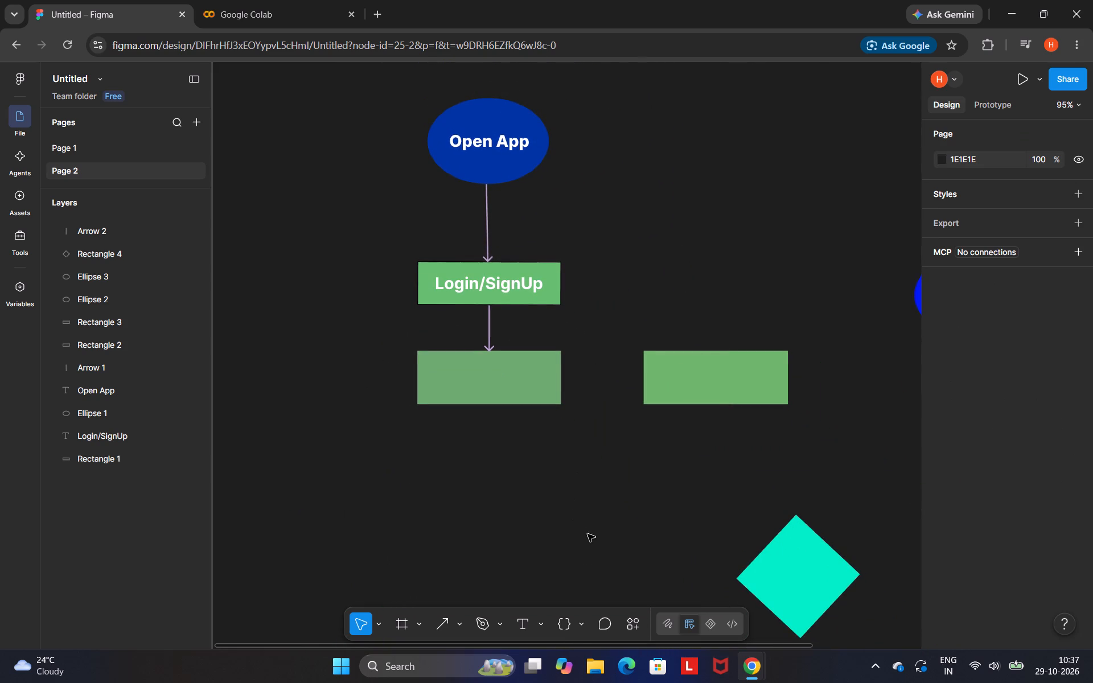
pyautogui.hscroll(-2, 525, 485)
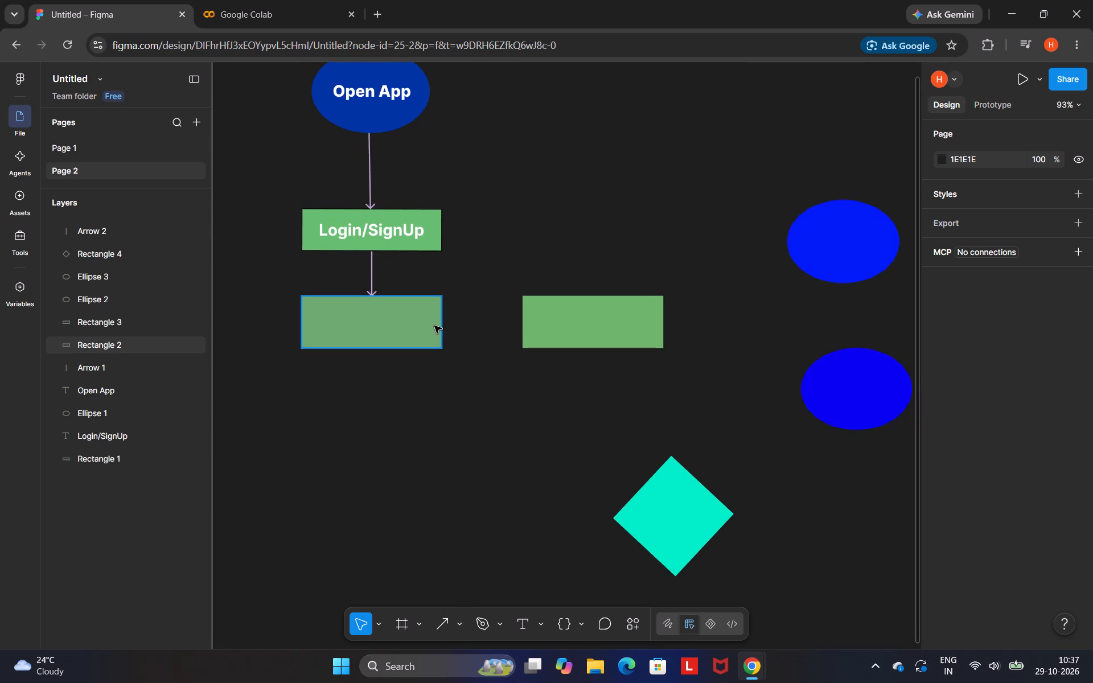
pyautogui.click(440, 626)
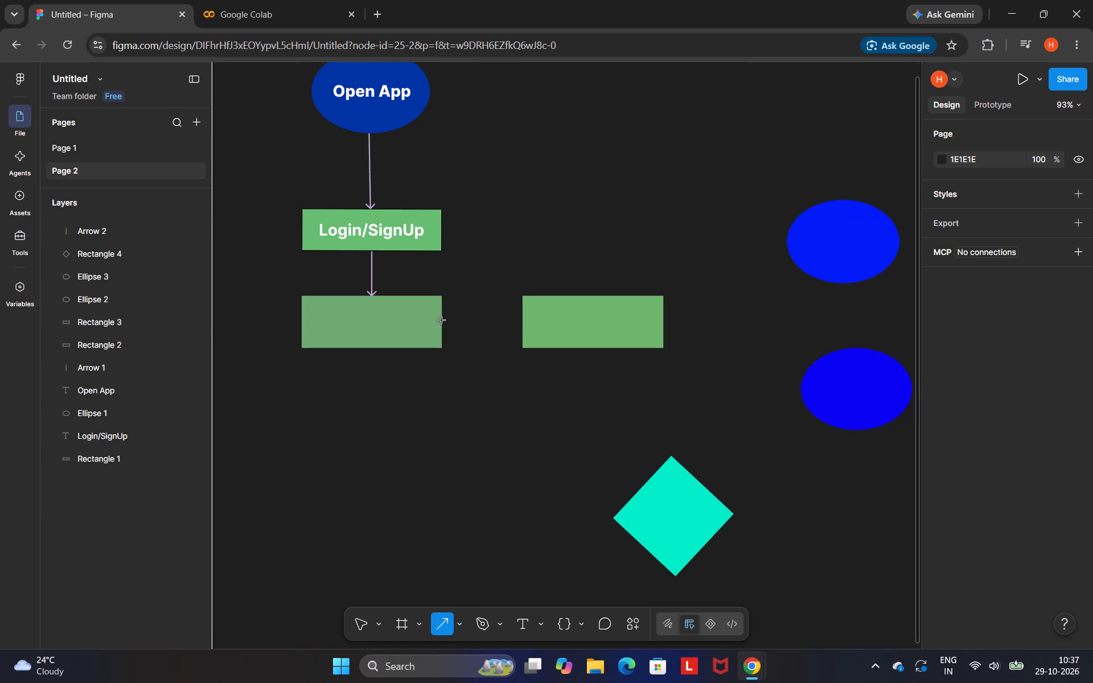
pyautogui.moveTo(442, 320); pyautogui.dragTo(453, 320)
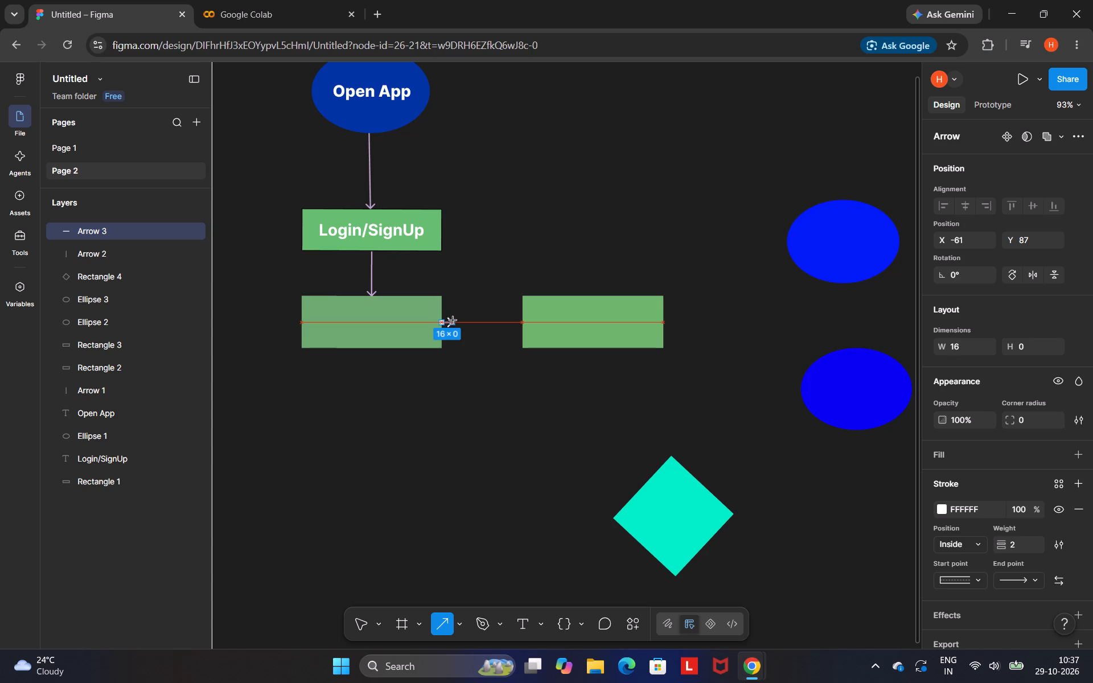
pyautogui.moveTo(453, 320); pyautogui.dragTo(492, 320)
pyautogui.moveTo(492, 320); pyautogui.dragTo(524, 322)
pyautogui.click(520, 371)
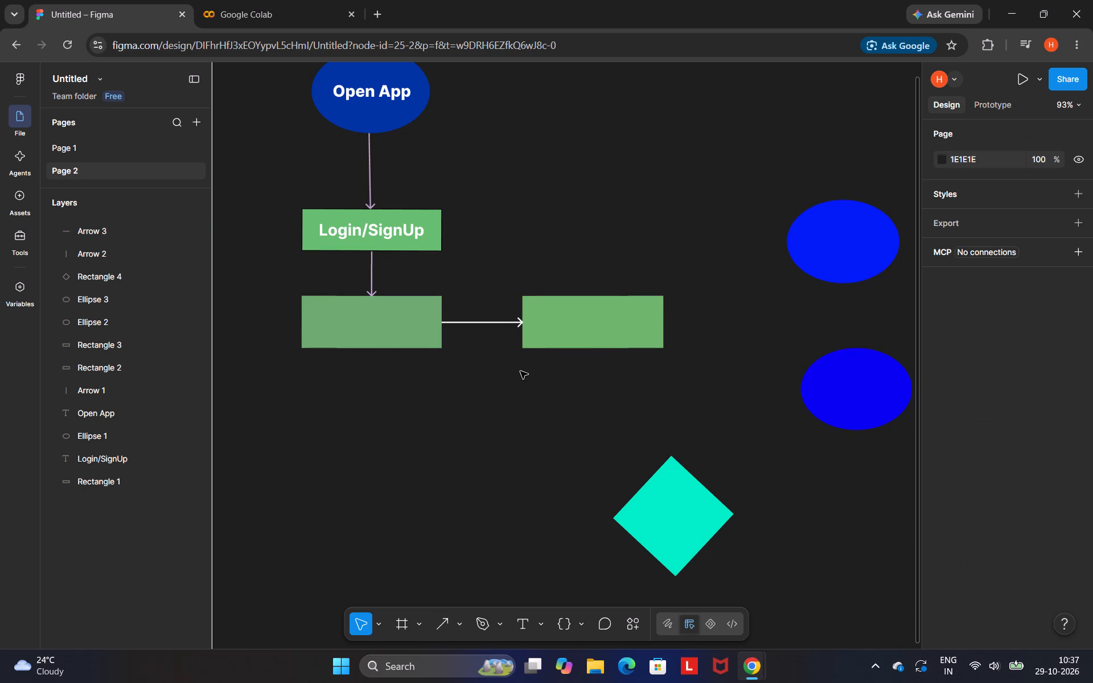
# Draw a horizontal line about 67 long outward from the middle of the second empty rectangle's right edge.
pyautogui.click(461, 625)
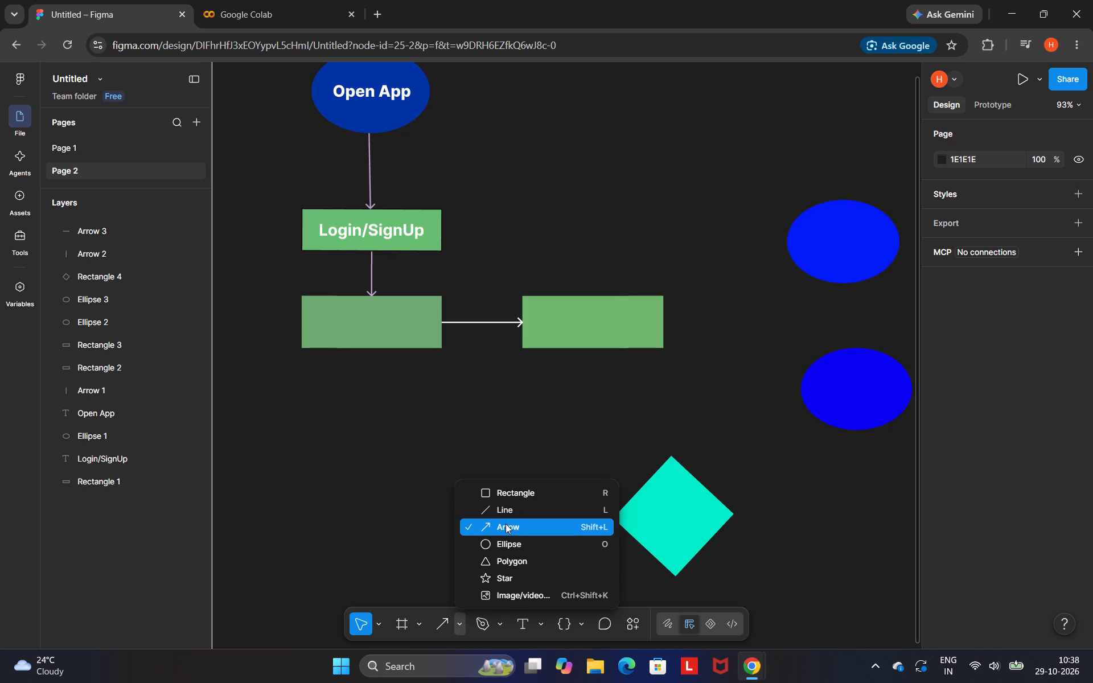
pyautogui.click(474, 513)
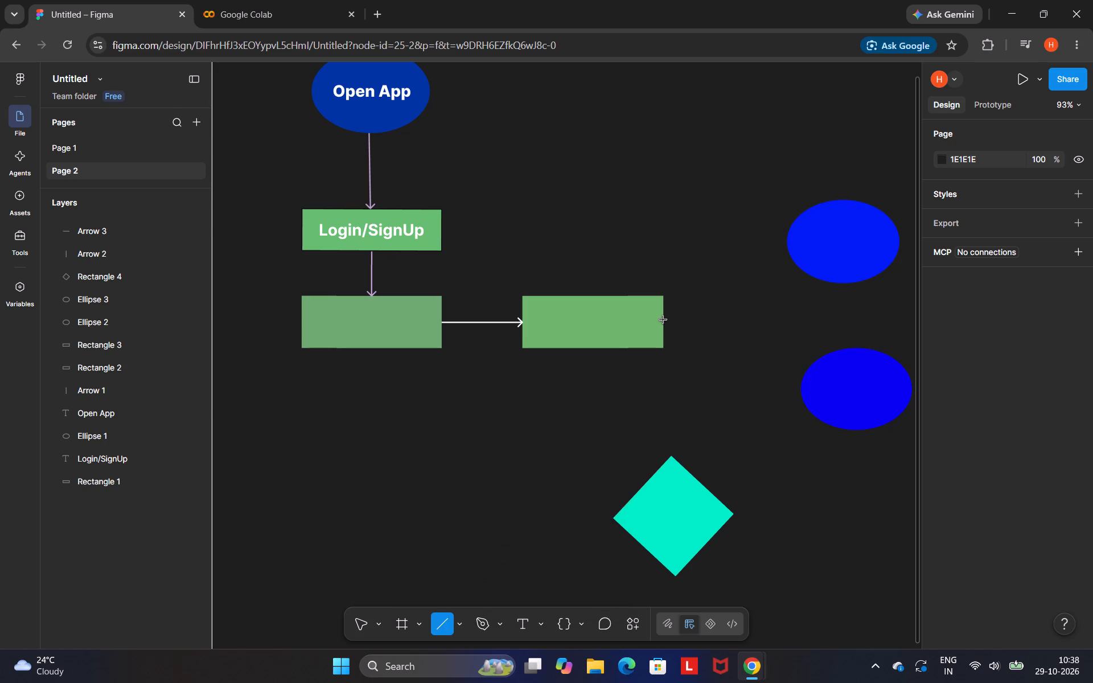
pyautogui.moveTo(664, 320); pyautogui.dragTo(679, 320)
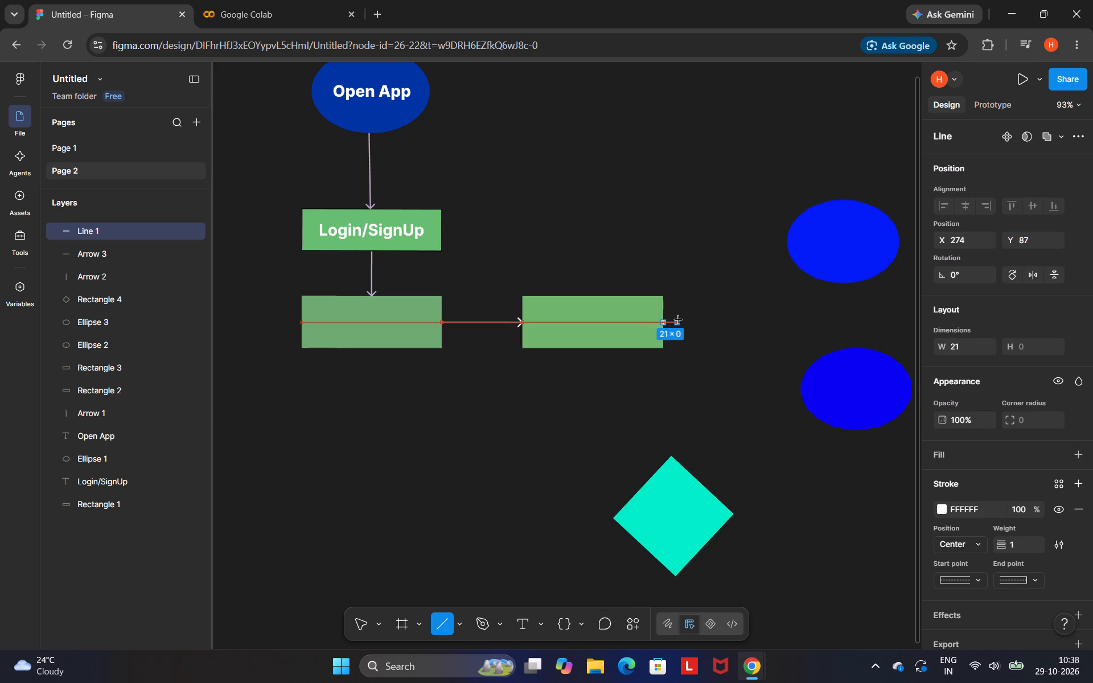
pyautogui.moveTo(679, 320); pyautogui.dragTo(702, 320)
pyautogui.moveTo(702, 320); pyautogui.dragTo(708, 320)
pyautogui.click(644, 391)
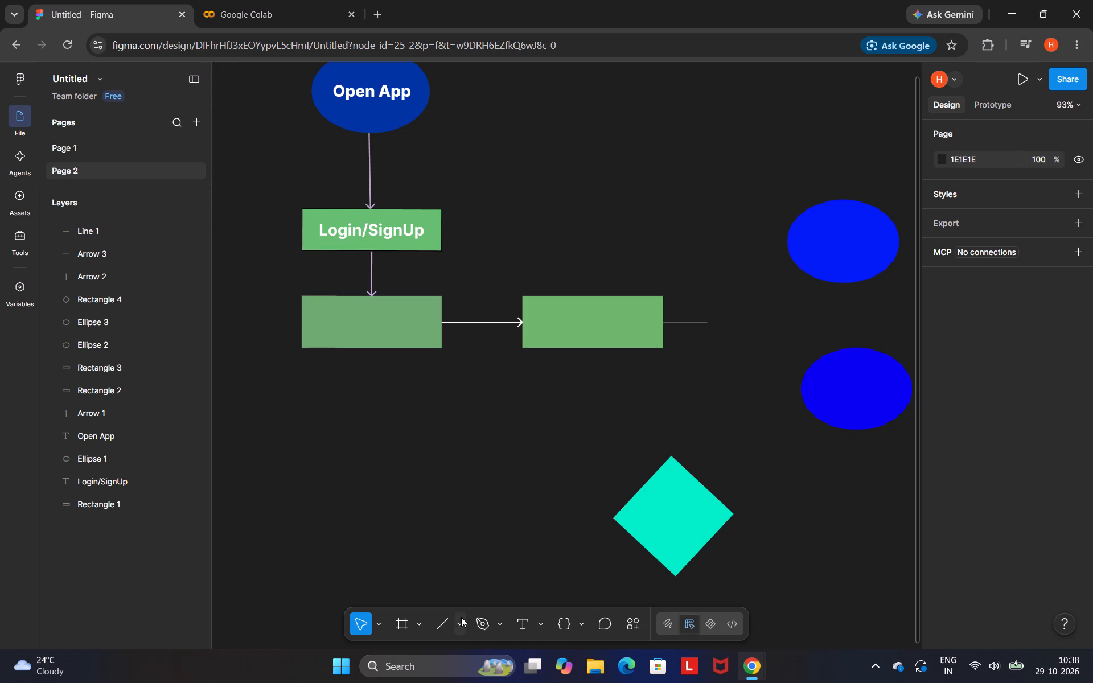
pyautogui.click(682, 324)
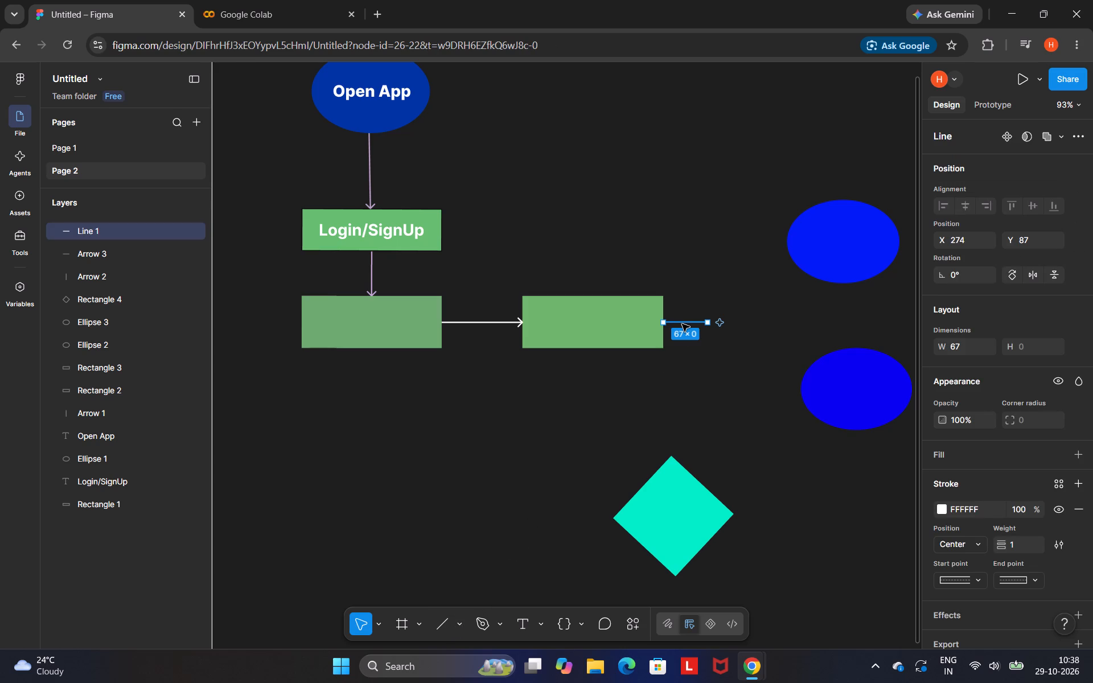
pyautogui.click(582, 447)
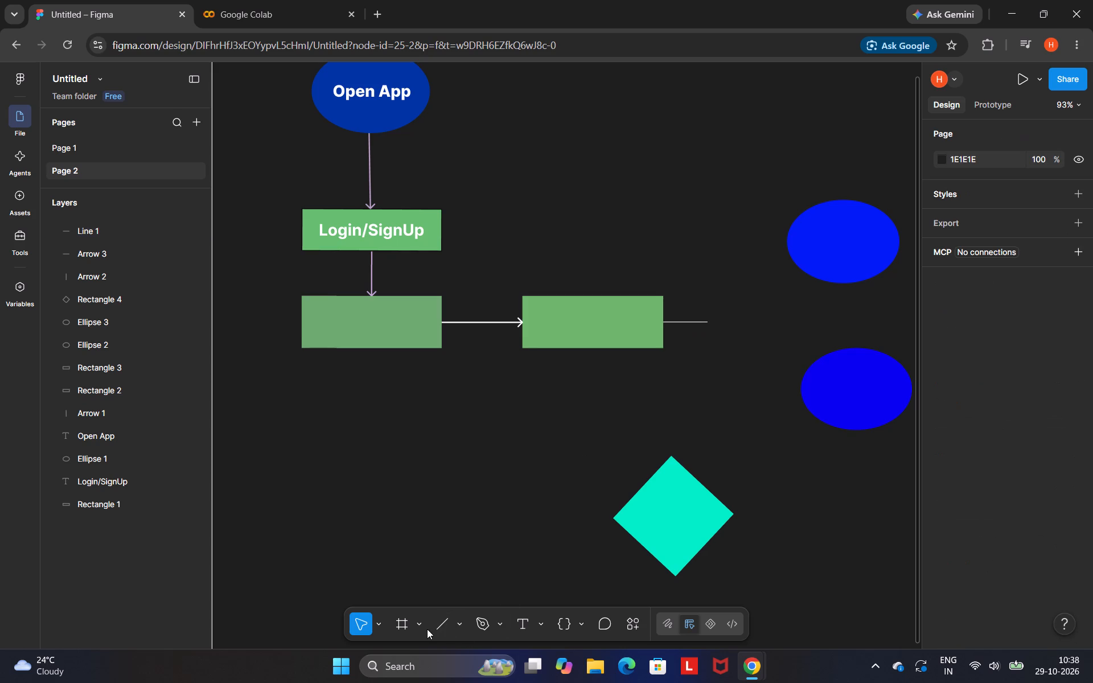
# Draw a vertical line about 109 long downward from the free end of the horizontal line beside the second empty rectangle.
pyautogui.click(456, 623)
pyautogui.click(492, 526)
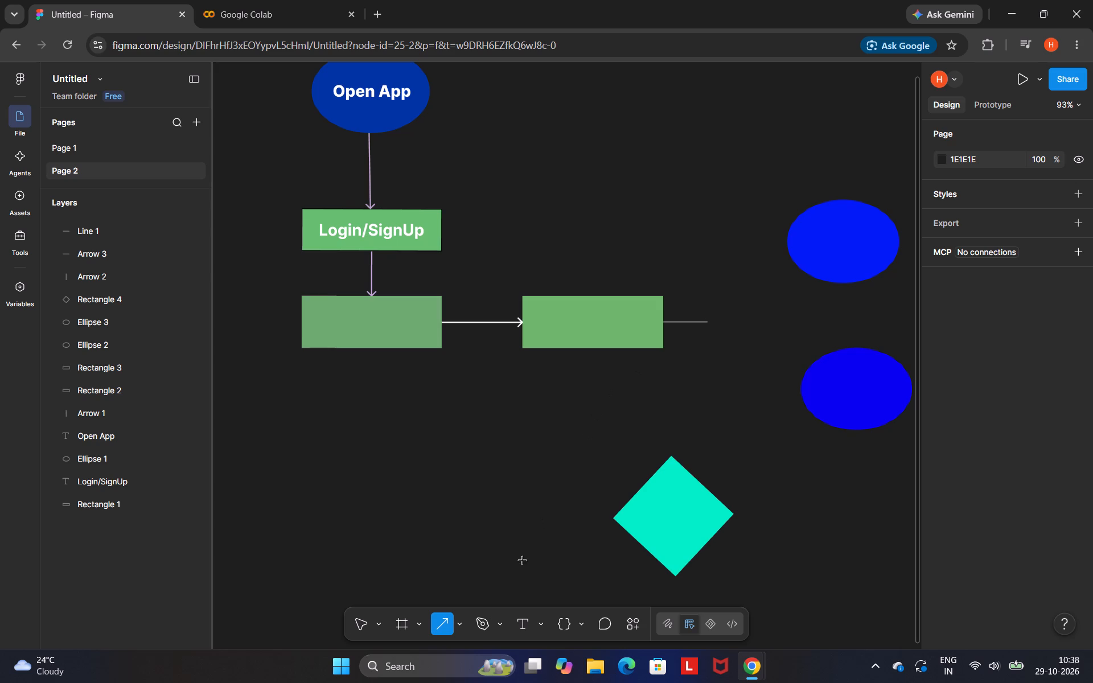
pyautogui.click(457, 626)
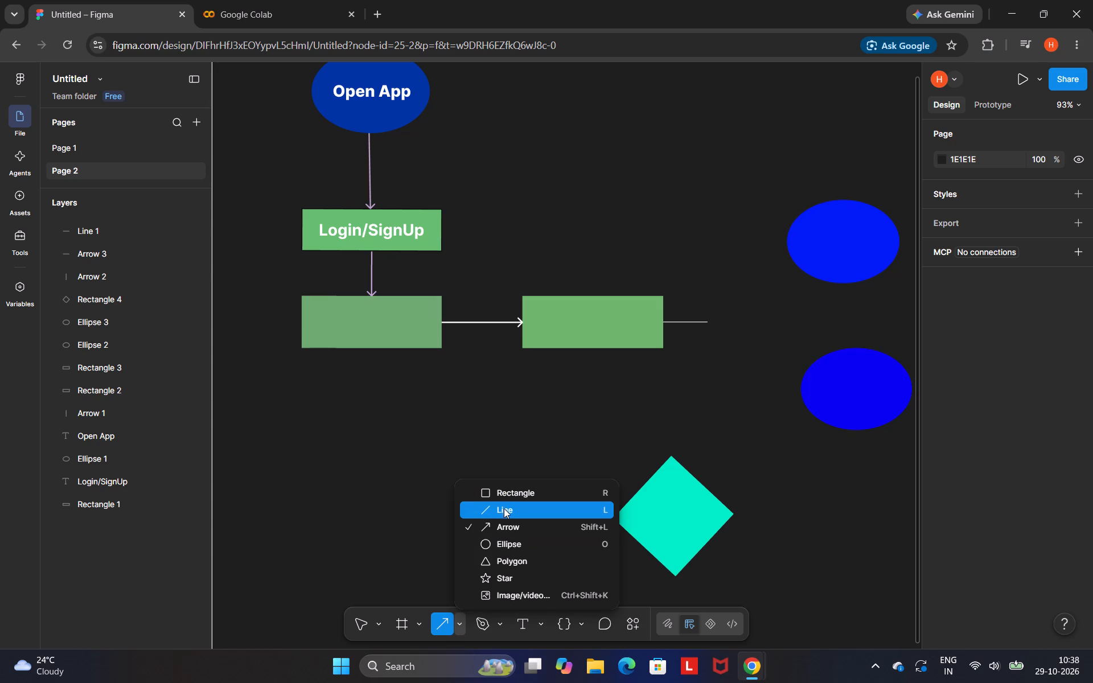
pyautogui.click(504, 509)
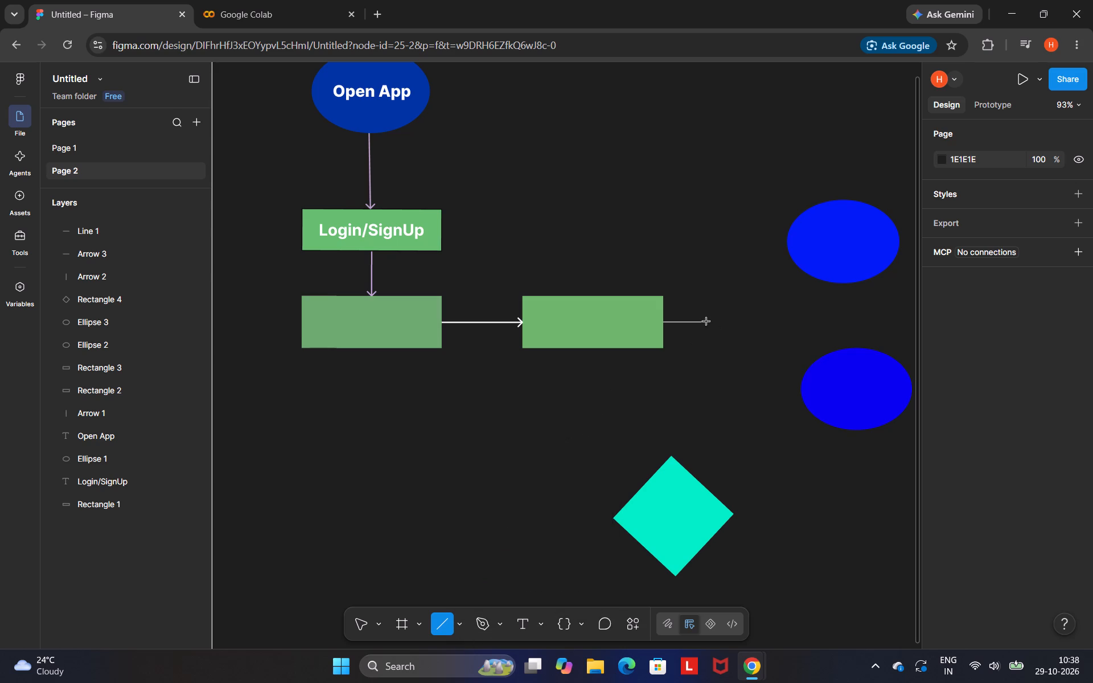
pyautogui.moveTo(704, 323); pyautogui.dragTo(706, 340)
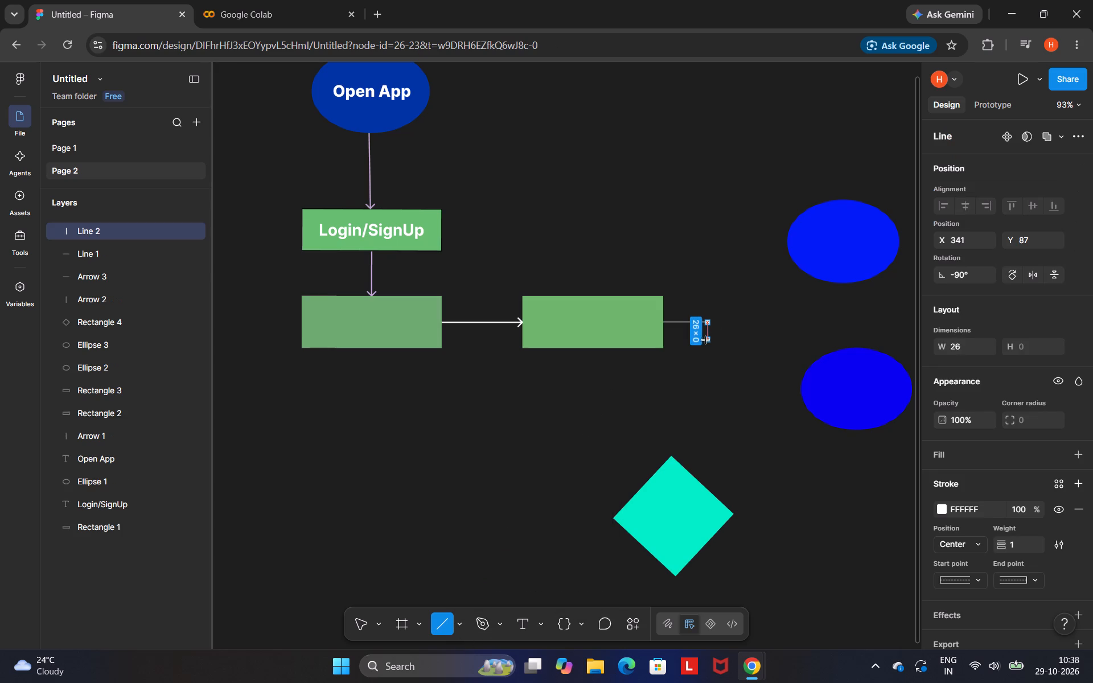
pyautogui.moveTo(706, 340); pyautogui.dragTo(712, 388)
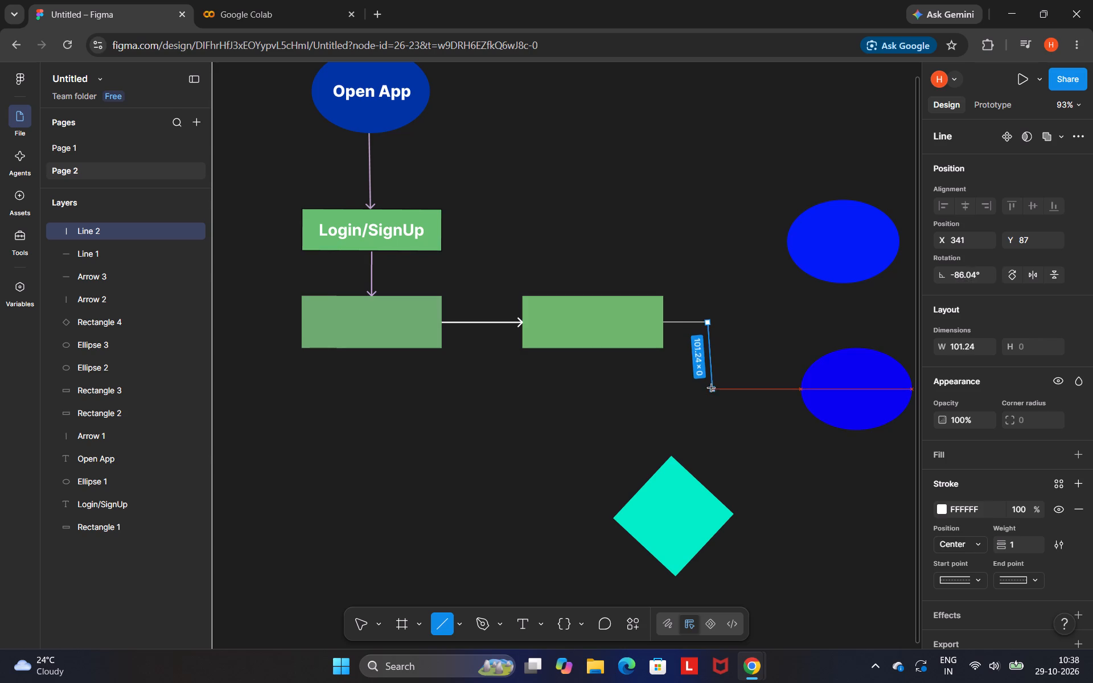
pyautogui.moveTo(712, 388); pyautogui.dragTo(710, 394)
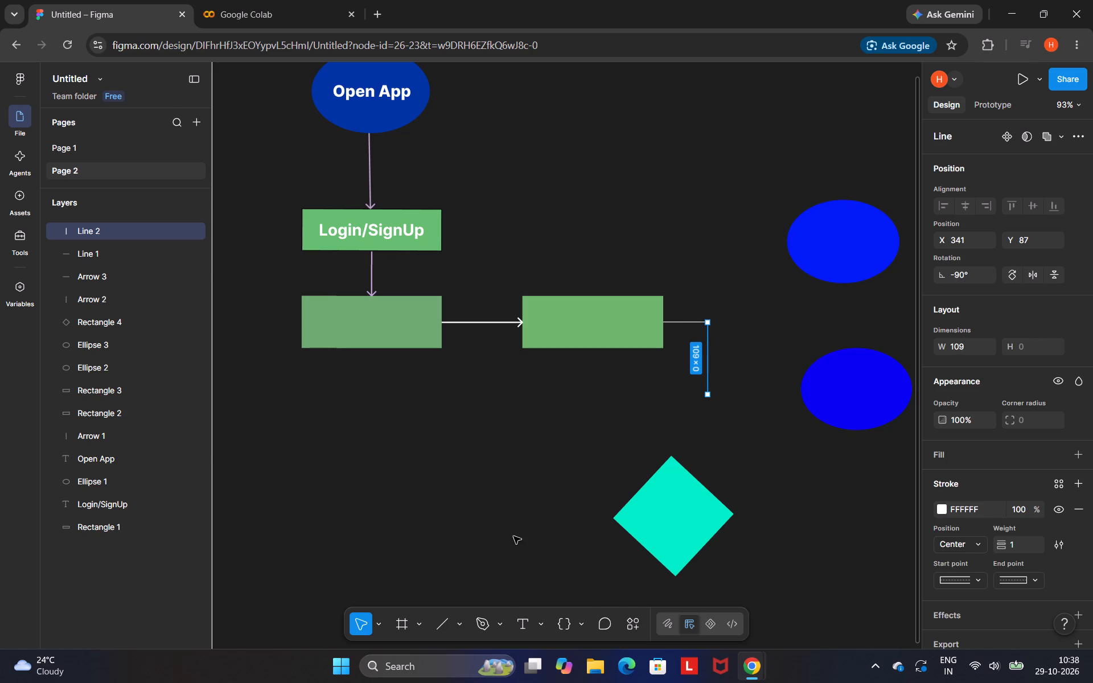
# Draw a vertical line about 107 long upward from the same free end of the horizontal line and leave nothing selected.
pyautogui.click(447, 622)
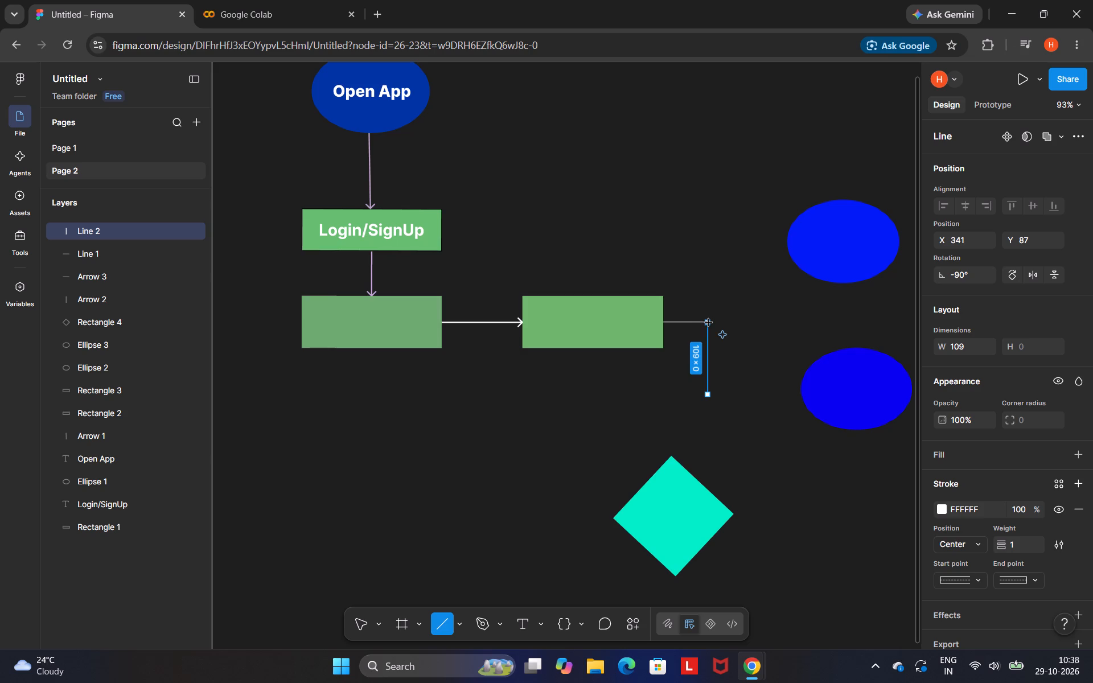
pyautogui.moveTo(709, 323); pyautogui.dragTo(704, 287)
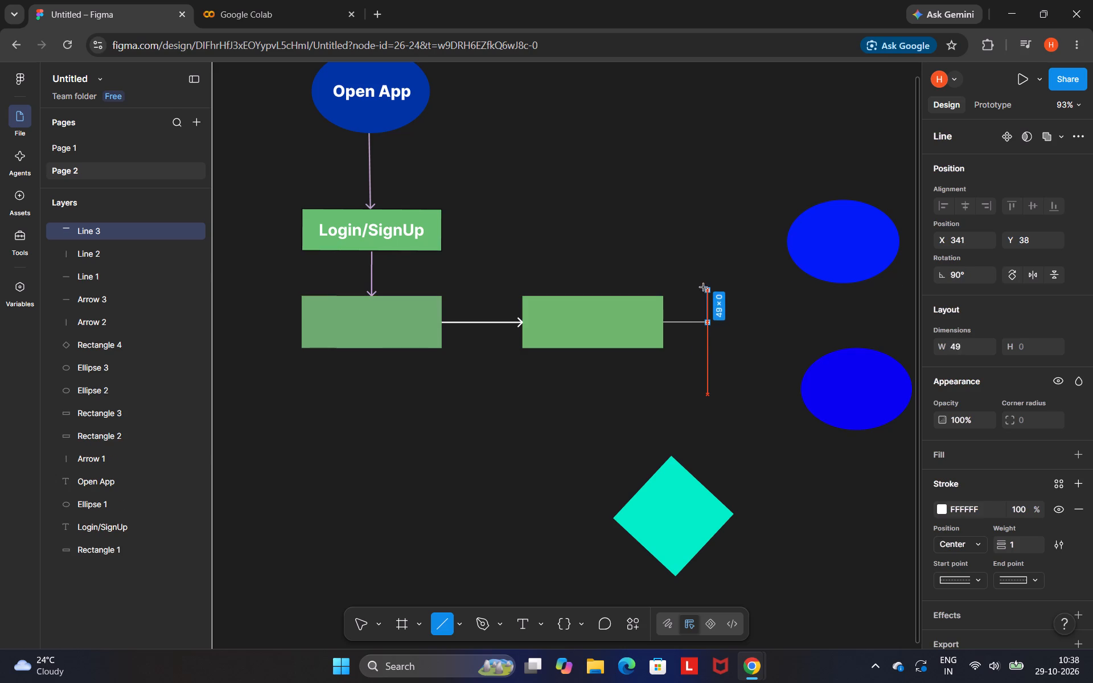
pyautogui.moveTo(704, 287); pyautogui.dragTo(704, 252)
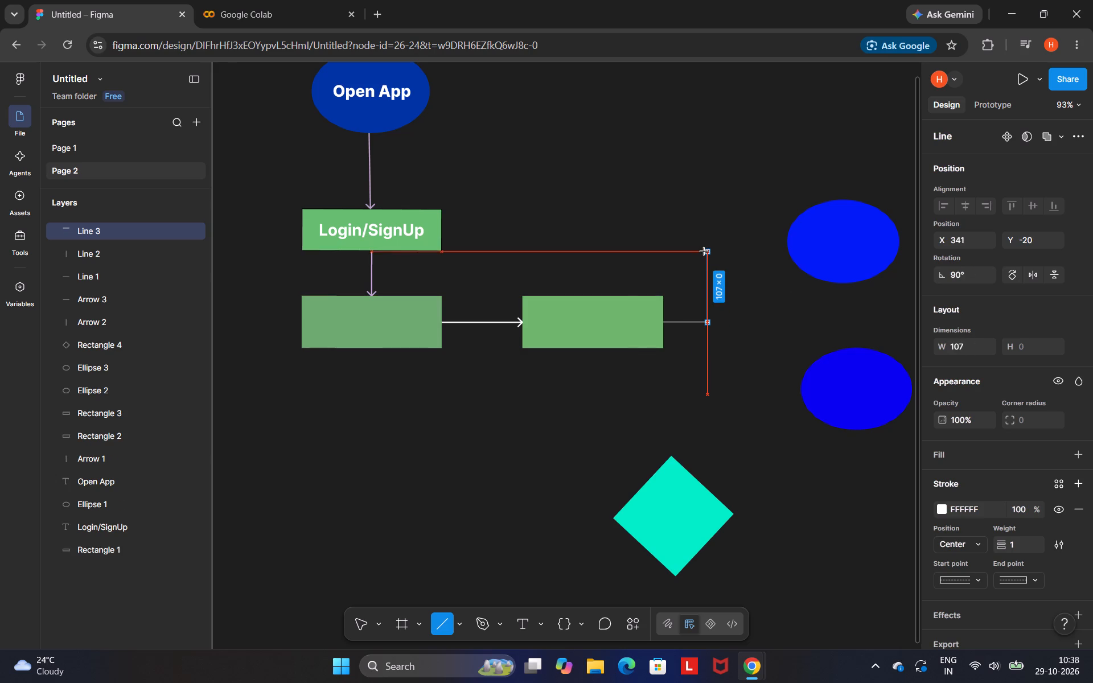
pyautogui.moveTo(704, 252); pyautogui.dragTo(704, 249)
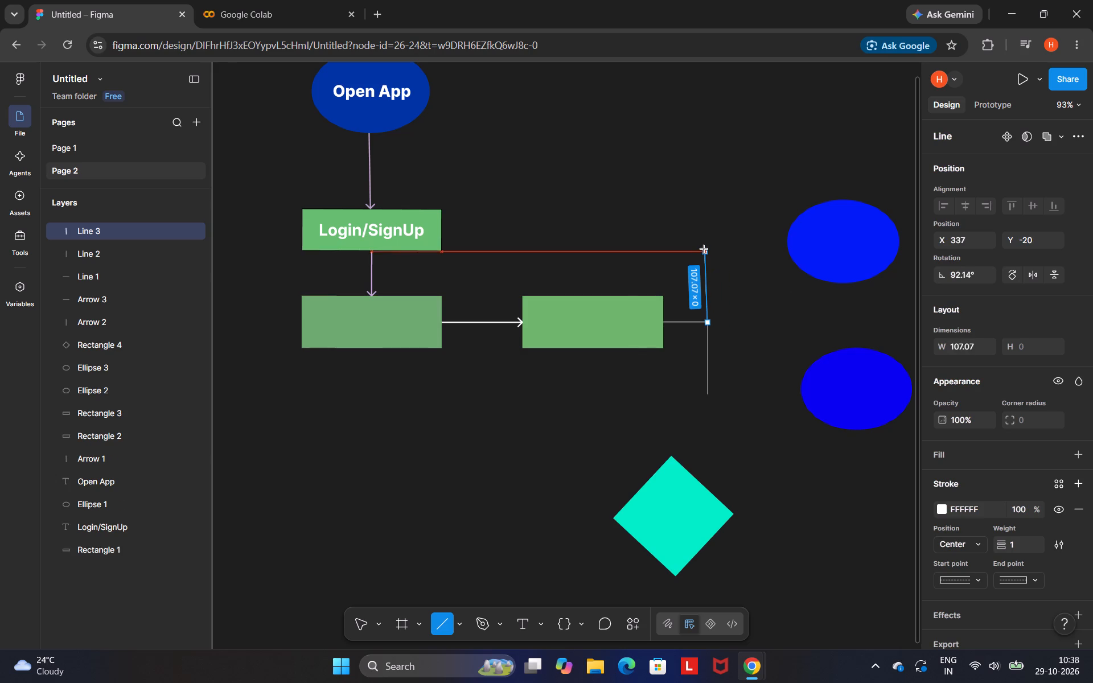
pyautogui.moveTo(704, 249); pyautogui.dragTo(707, 248)
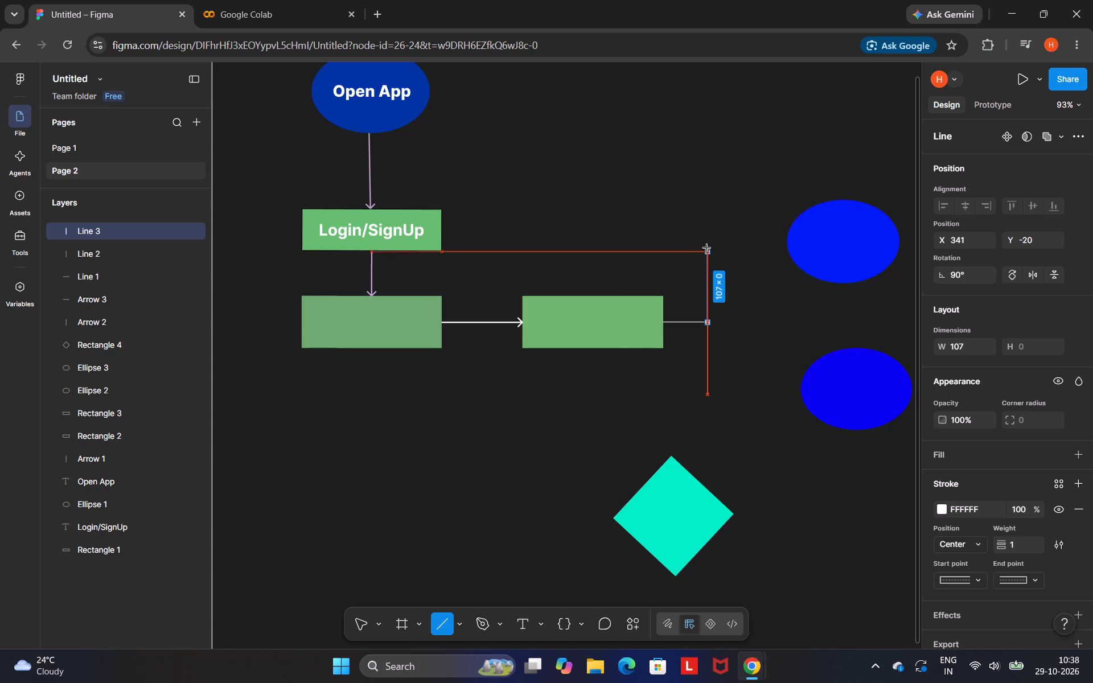
pyautogui.moveTo(707, 248); pyautogui.dragTo(706, 249)
pyautogui.click(688, 218)
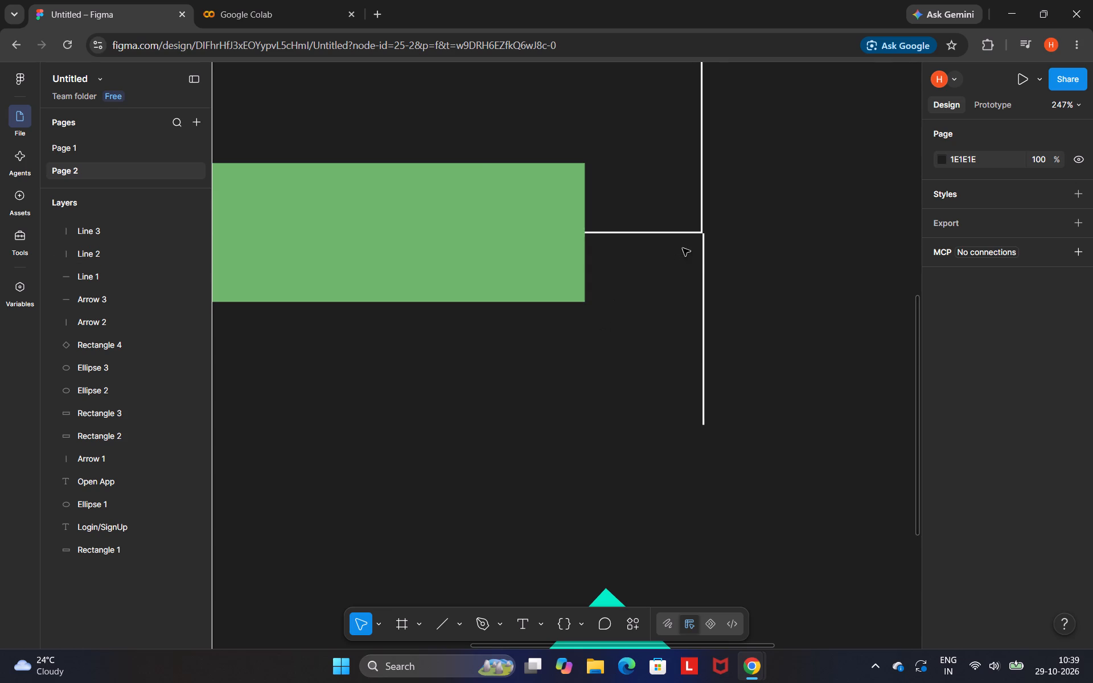
pyautogui.click(702, 256)
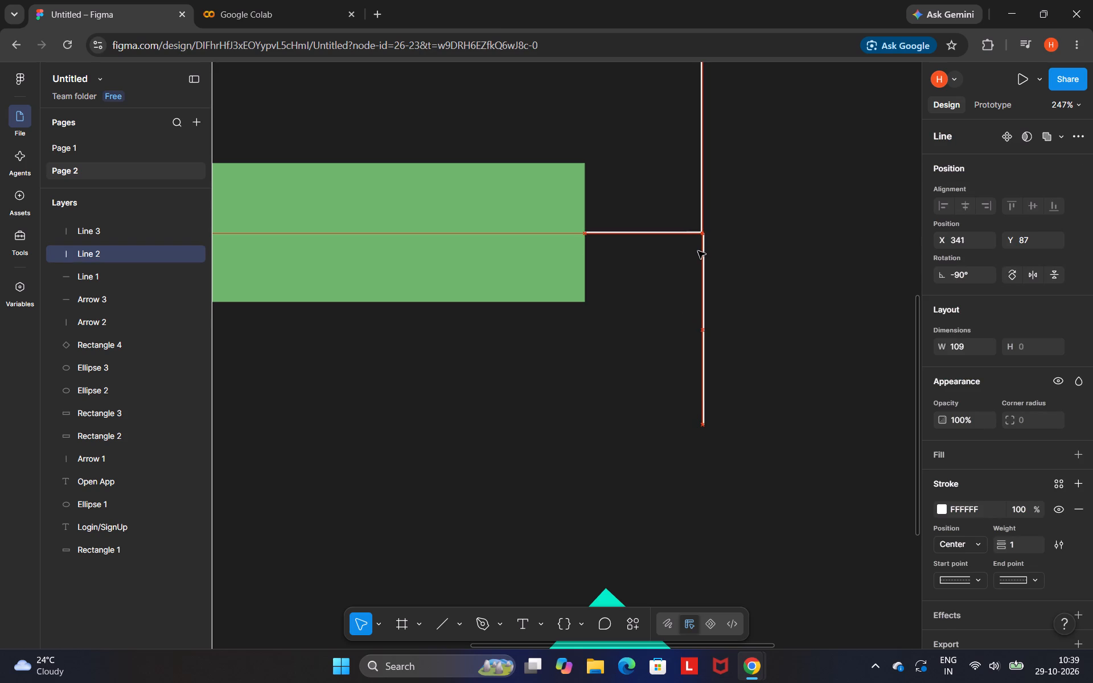
pyautogui.click(683, 252)
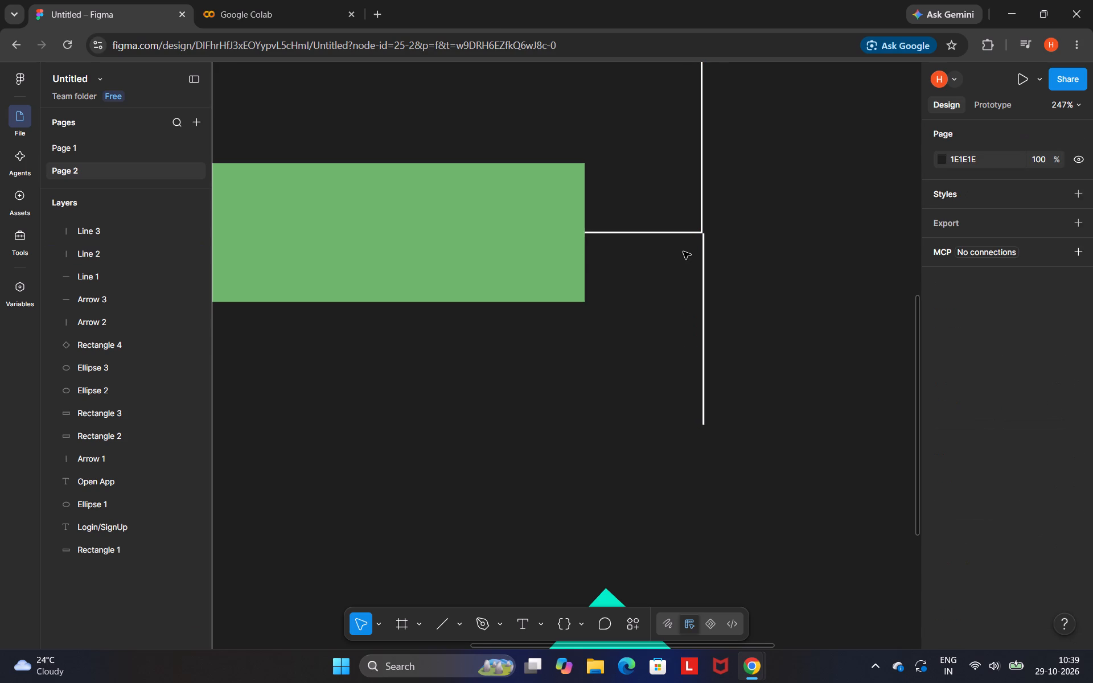
# Start the Arrow tool for connecting the vertical branch lines to the blue ellipses.
pyautogui.hscroll(-3, 683, 252)
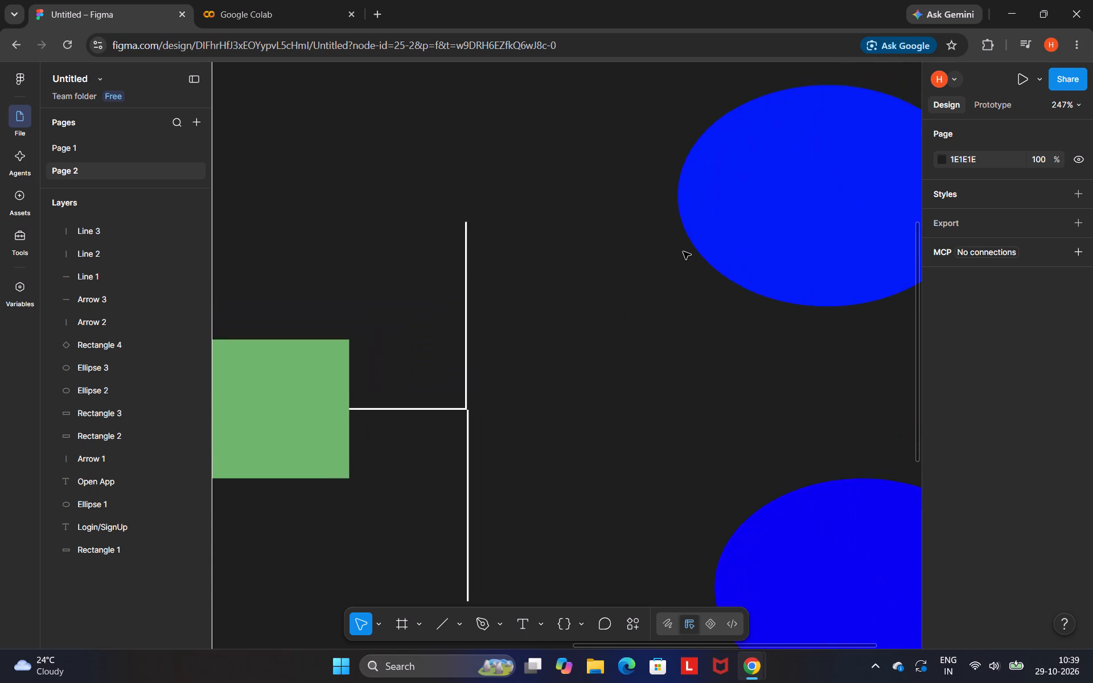
pyautogui.hscroll(-1, 683, 252)
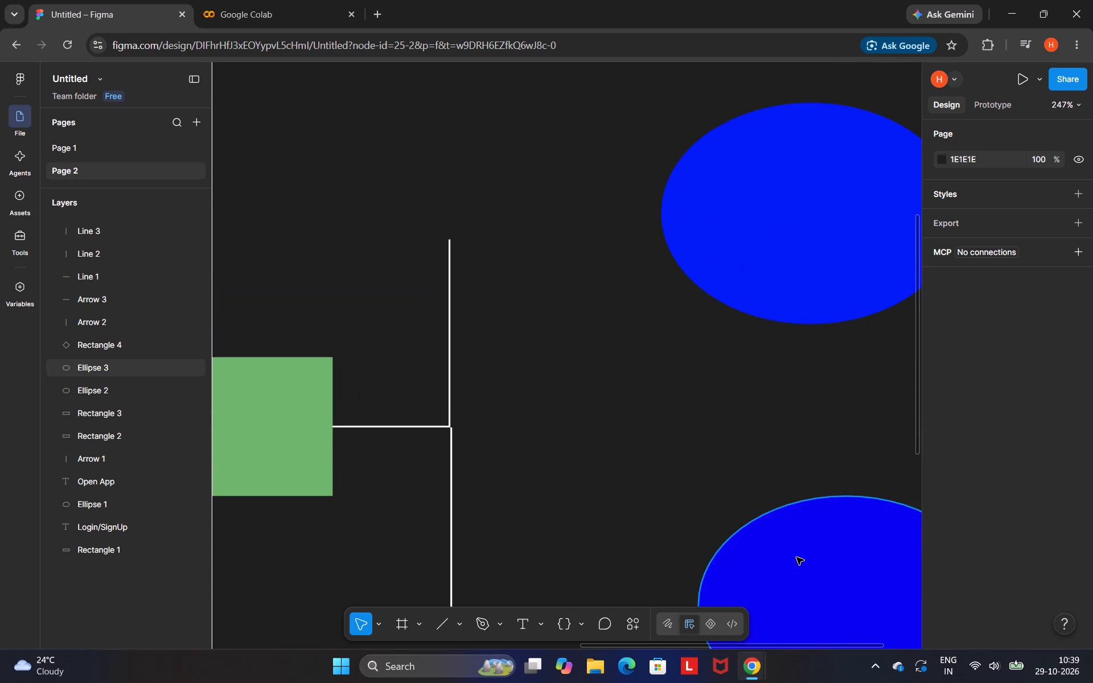
pyautogui.click(458, 625)
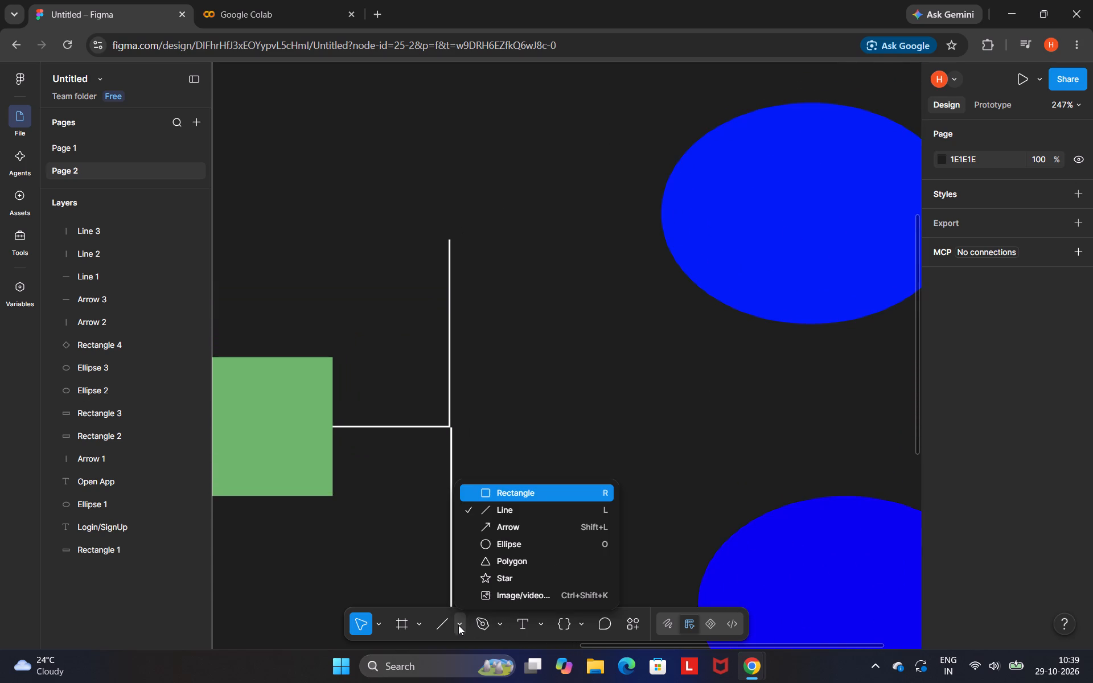
pyautogui.click(524, 529)
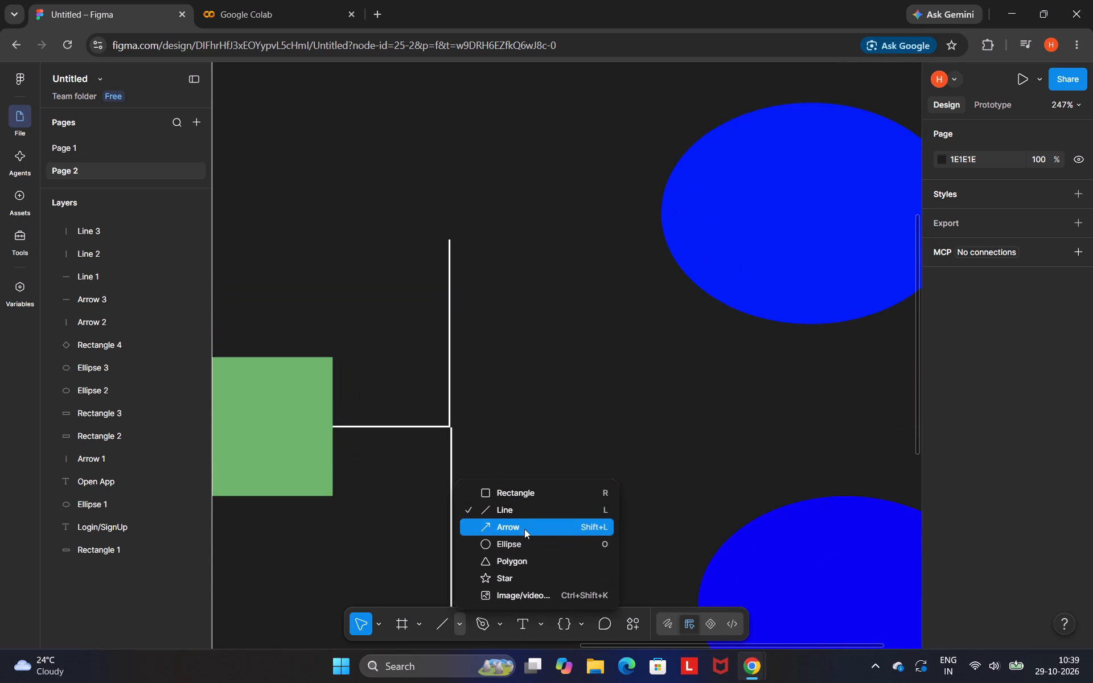
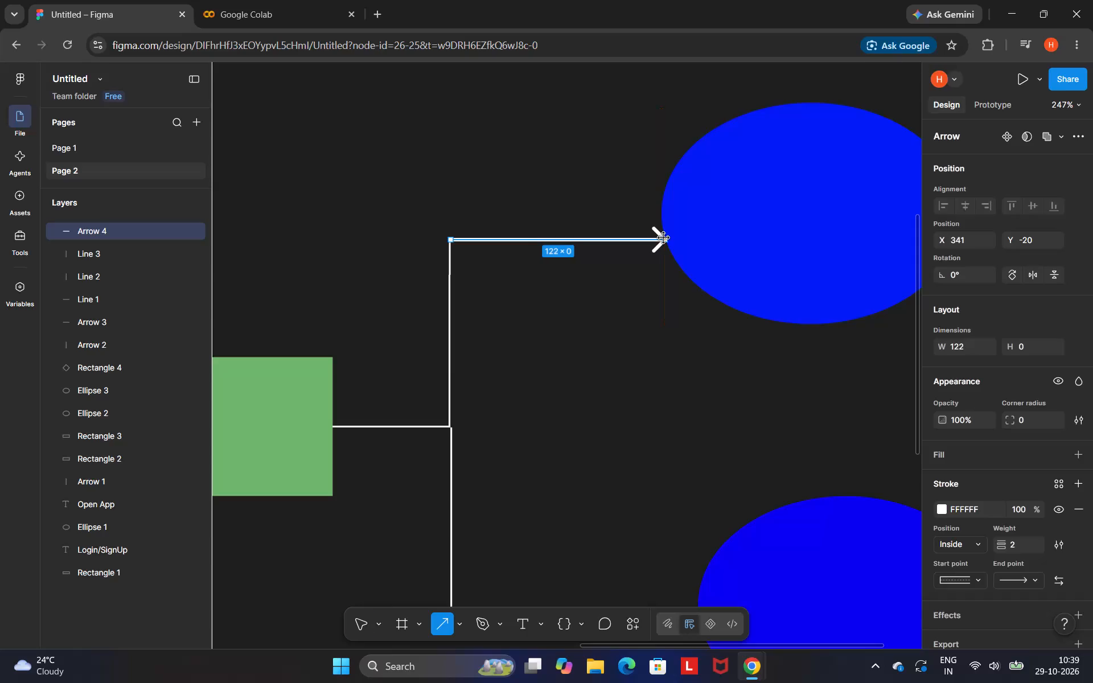
# Draw a horizontal arrow from the lower end of the downward branch line to the edge of the lower blue ellipse, leaving nothing selected.
pyautogui.click(593, 196)
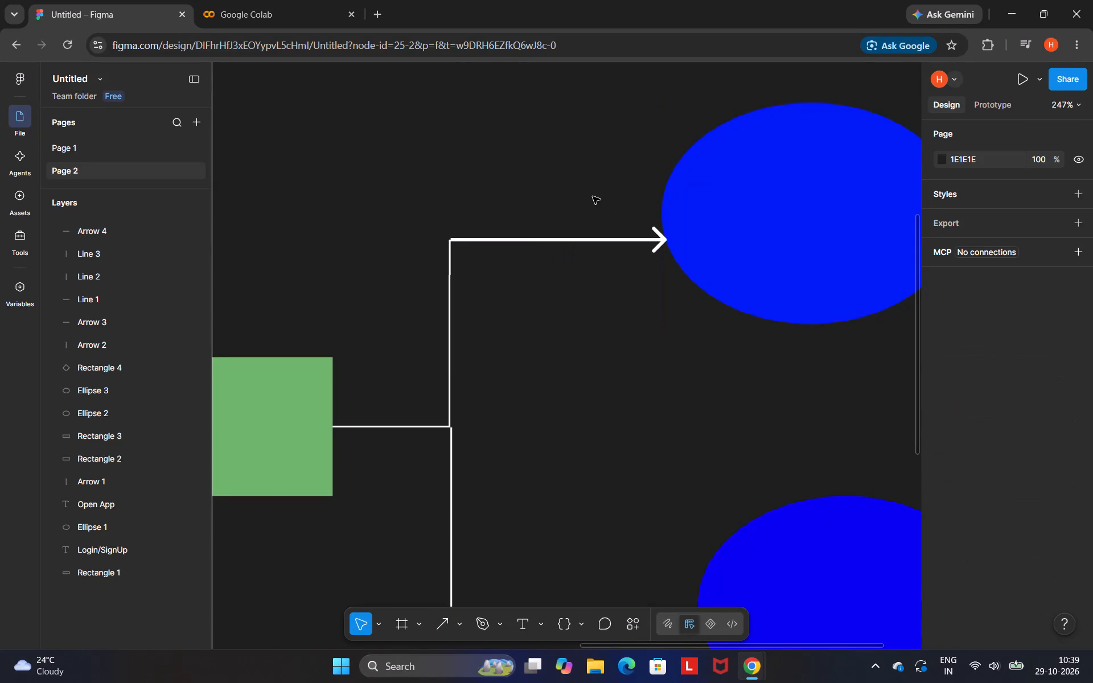
pyautogui.scroll(-1, 595, 356)
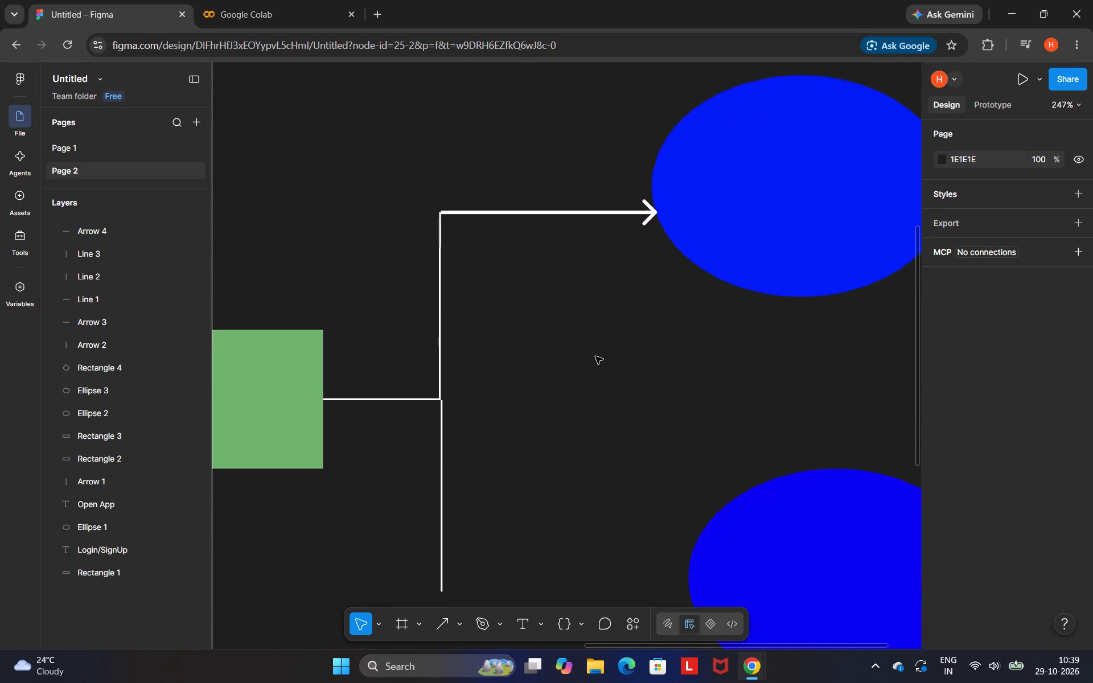
pyautogui.scroll(-3, 595, 356)
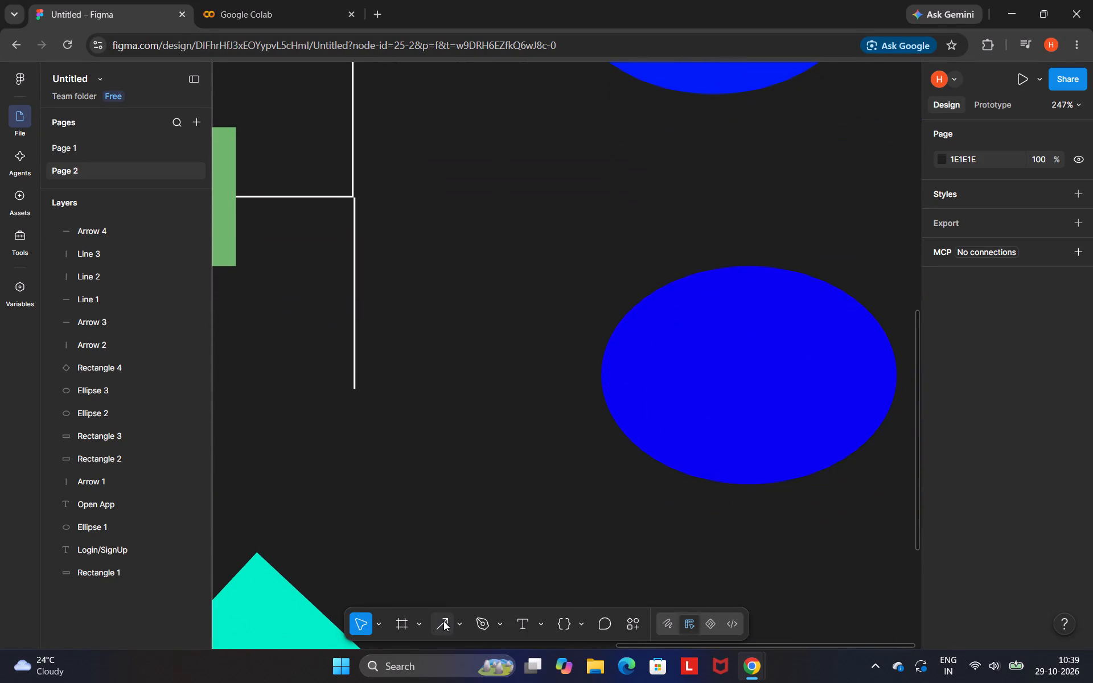
pyautogui.click(443, 621)
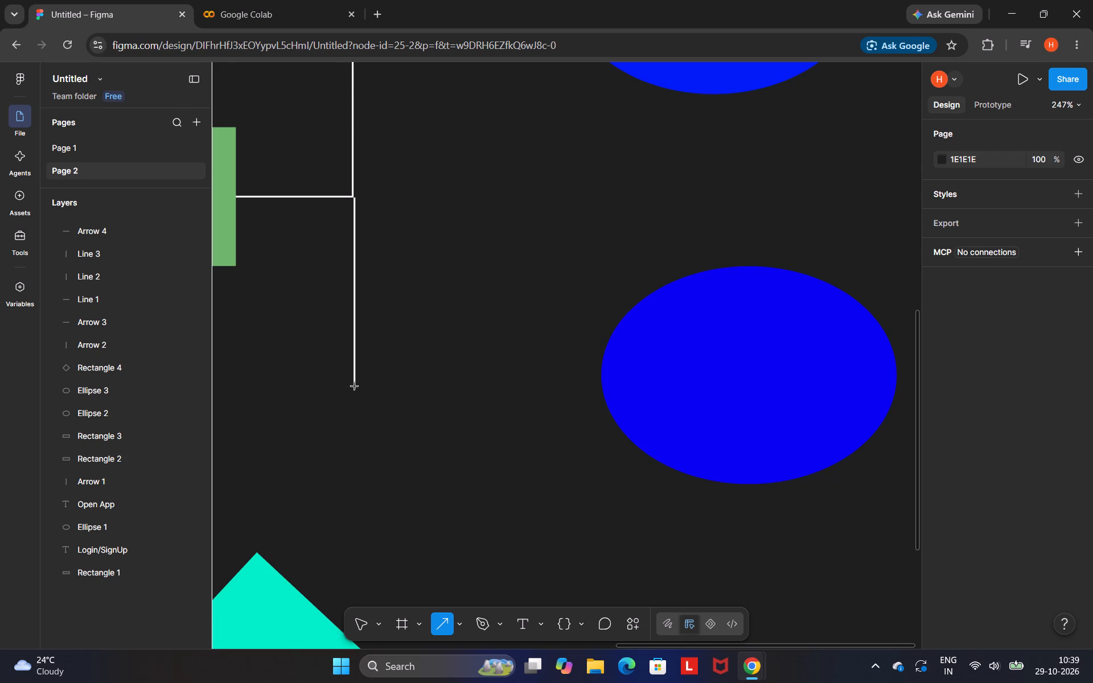
pyautogui.moveTo(355, 386); pyautogui.dragTo(546, 382)
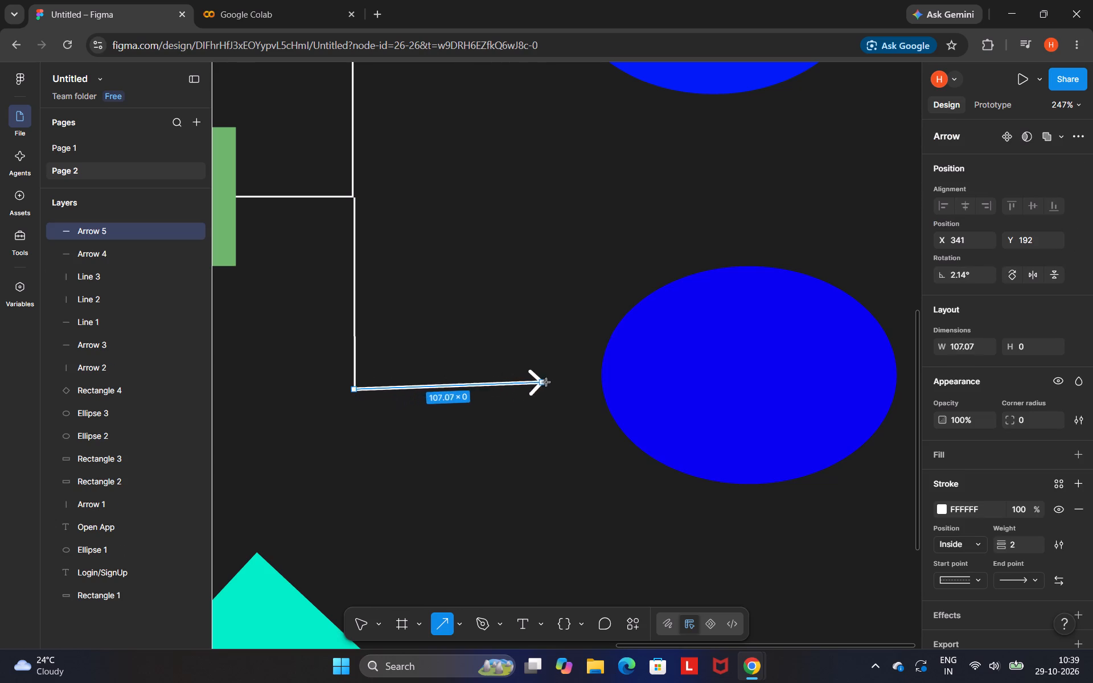
pyautogui.moveTo(546, 382); pyautogui.dragTo(602, 387)
pyautogui.click(529, 334)
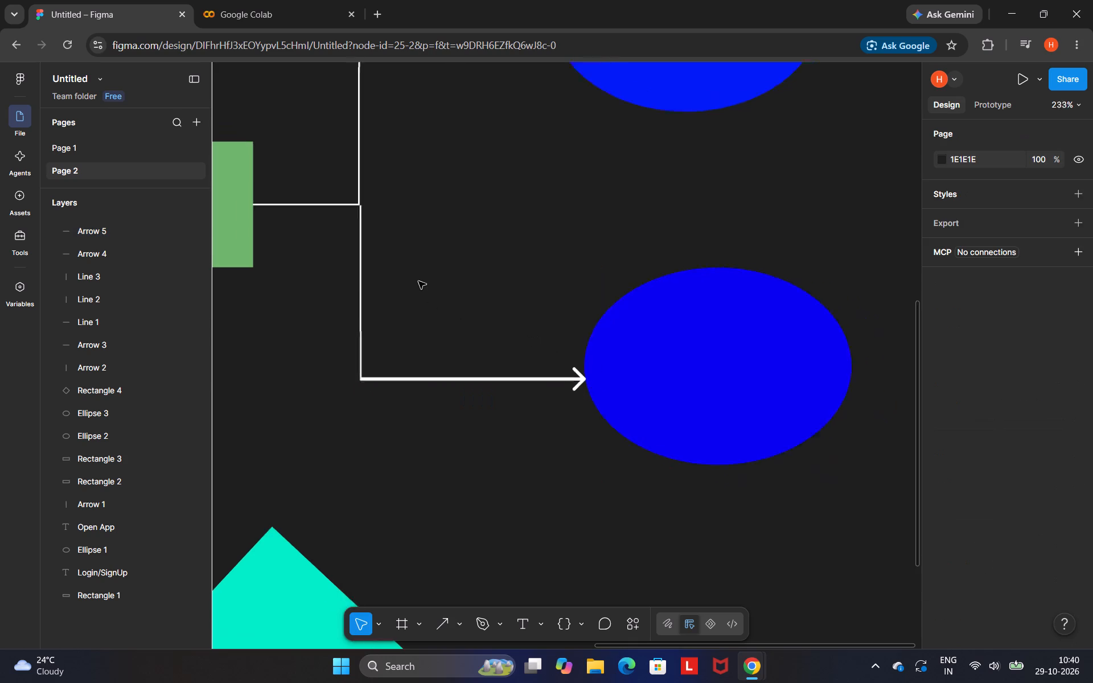
# Recolour the white arrow between the two empty green rectangles to a muted purple, about B78BC2, and leave nothing selected.
pyautogui.hscroll(4, 418, 281)
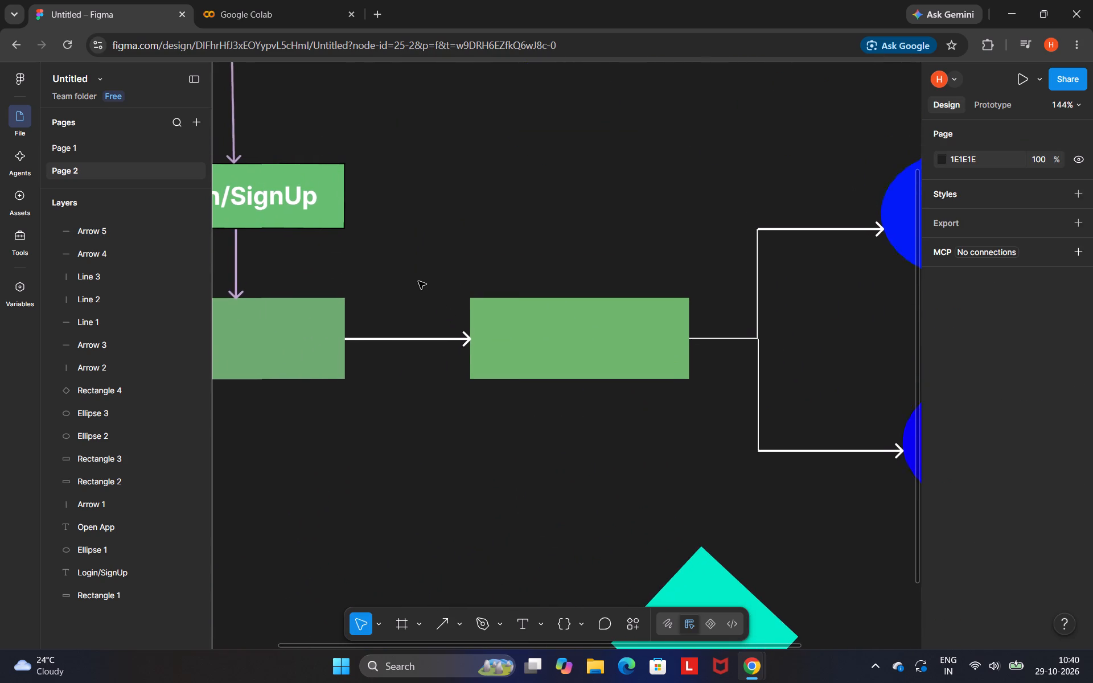
pyautogui.hscroll(1, 418, 281)
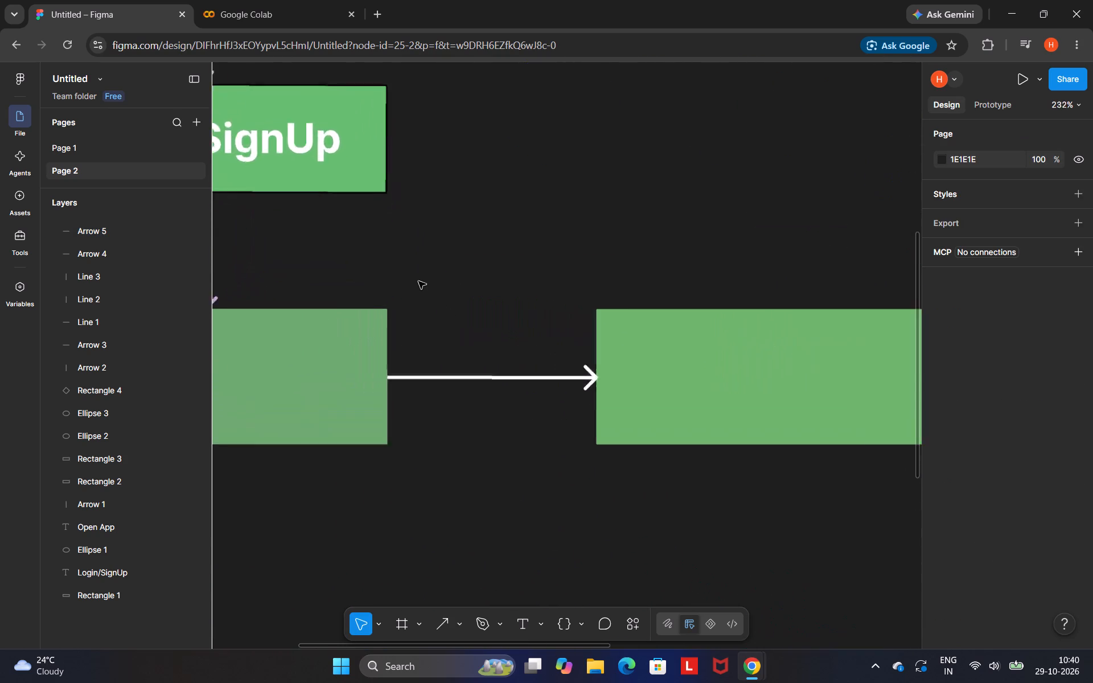
pyautogui.scroll(-3, 505, 337)
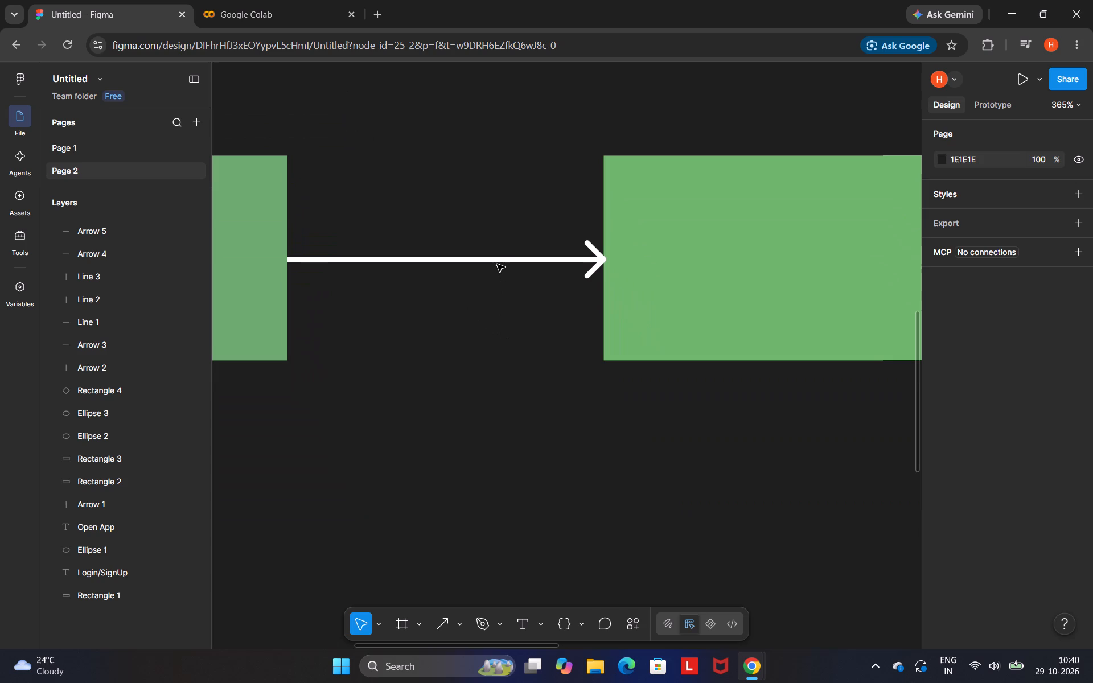
pyautogui.click(497, 261)
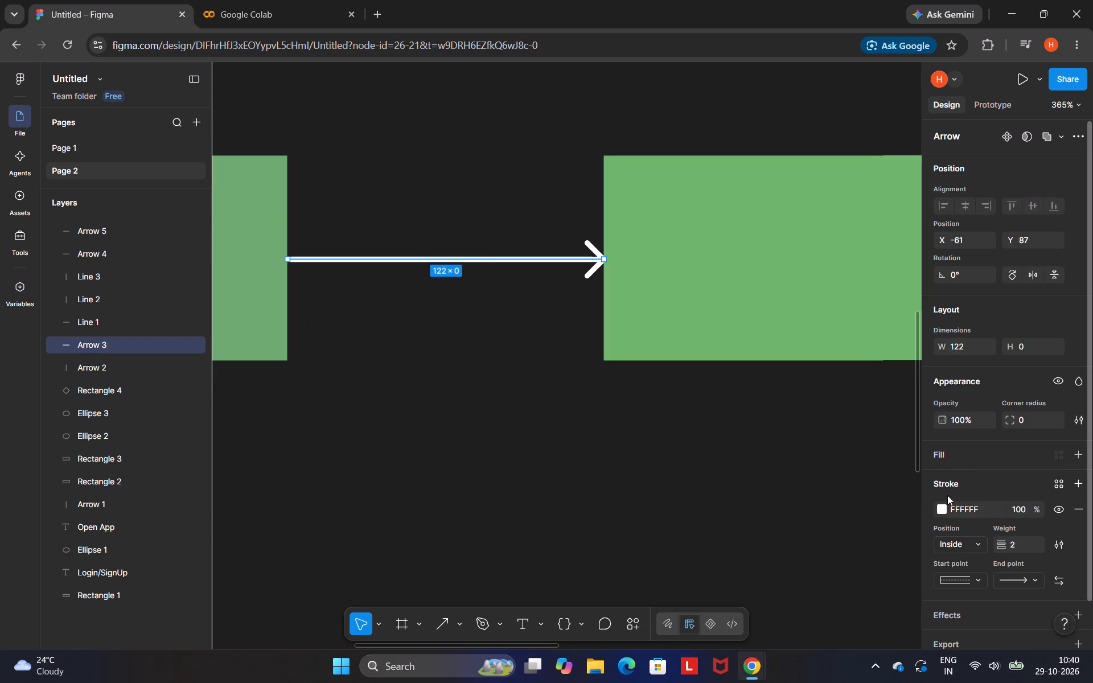
pyautogui.click(944, 509)
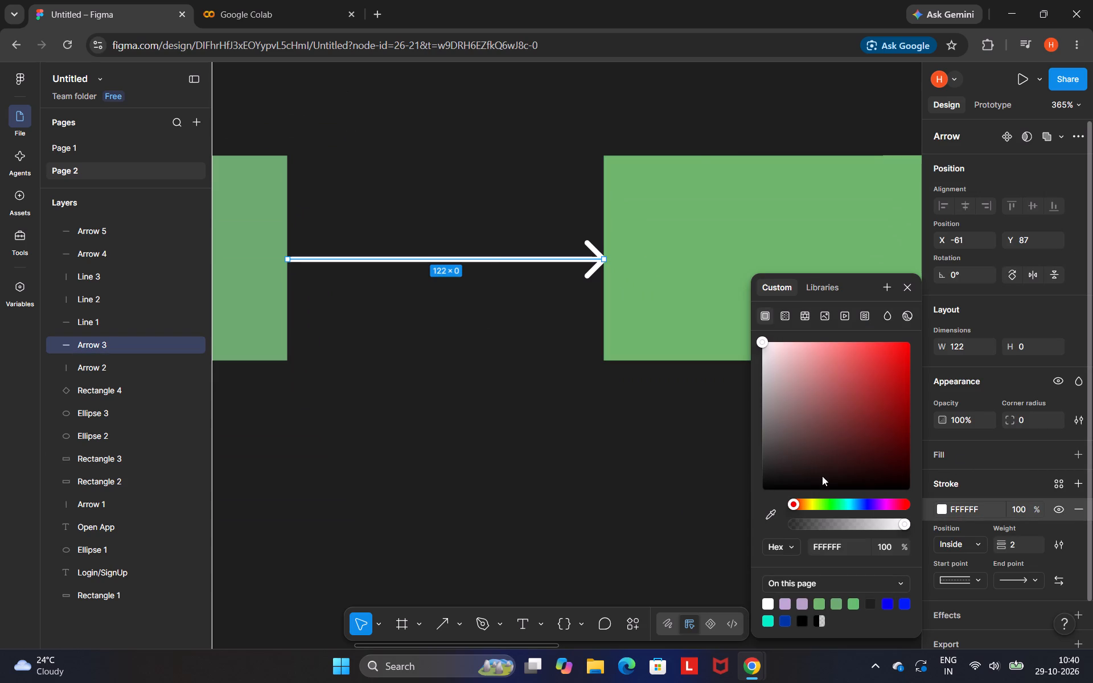
pyautogui.moveTo(795, 504); pyautogui.dragTo(858, 508)
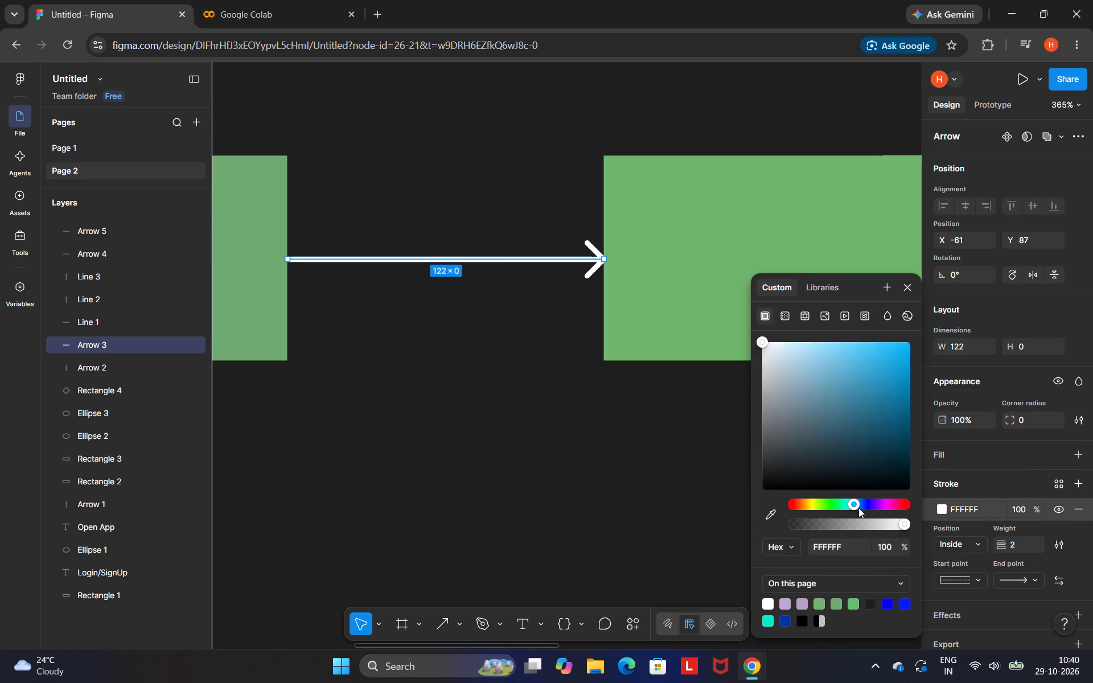
pyautogui.moveTo(858, 508); pyautogui.dragTo(882, 508)
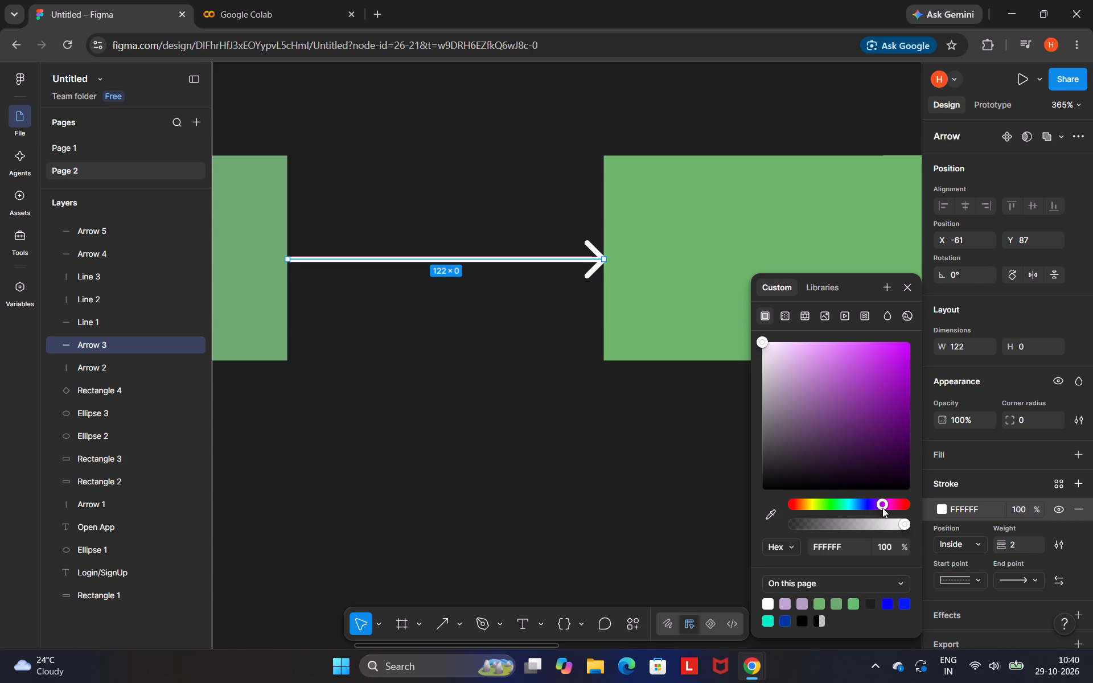
pyautogui.moveTo(882, 508); pyautogui.dragTo(882, 509)
pyautogui.moveTo(759, 339); pyautogui.dragTo(786, 367)
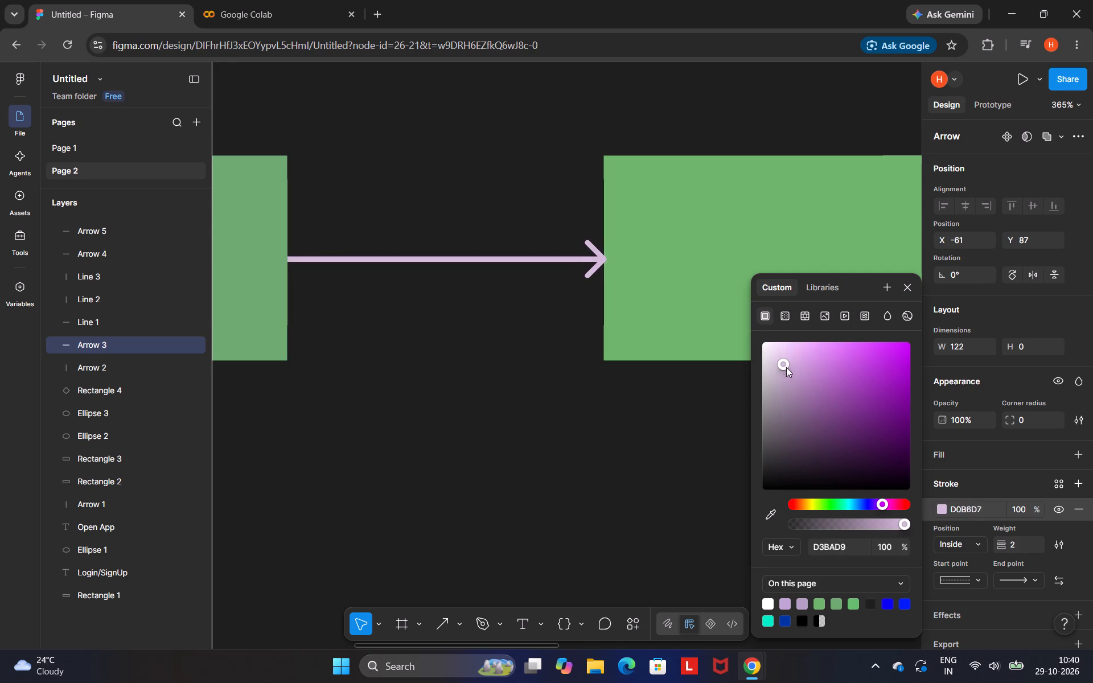
pyautogui.moveTo(786, 367); pyautogui.dragTo(804, 377)
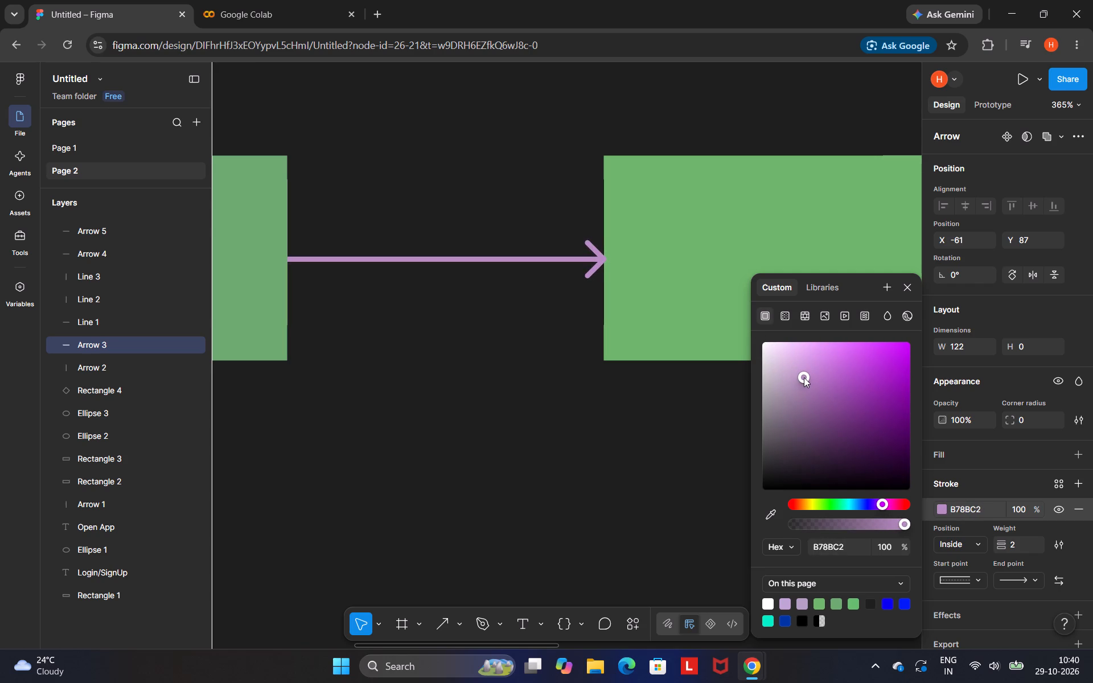
pyautogui.moveTo(804, 377); pyautogui.dragTo(802, 376)
pyautogui.click(621, 426)
# Change the stroke of the short horizontal line beside the second empty green rectangle to a purple hue.
pyautogui.scroll(1, 621, 426)
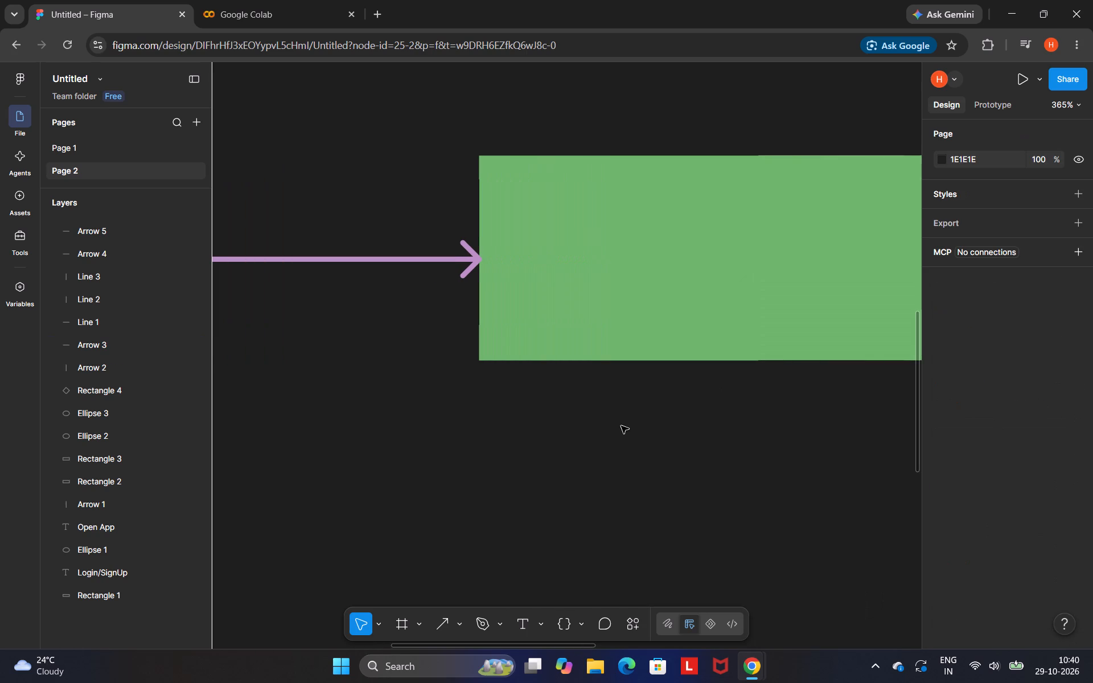
pyautogui.scroll(1, 621, 426)
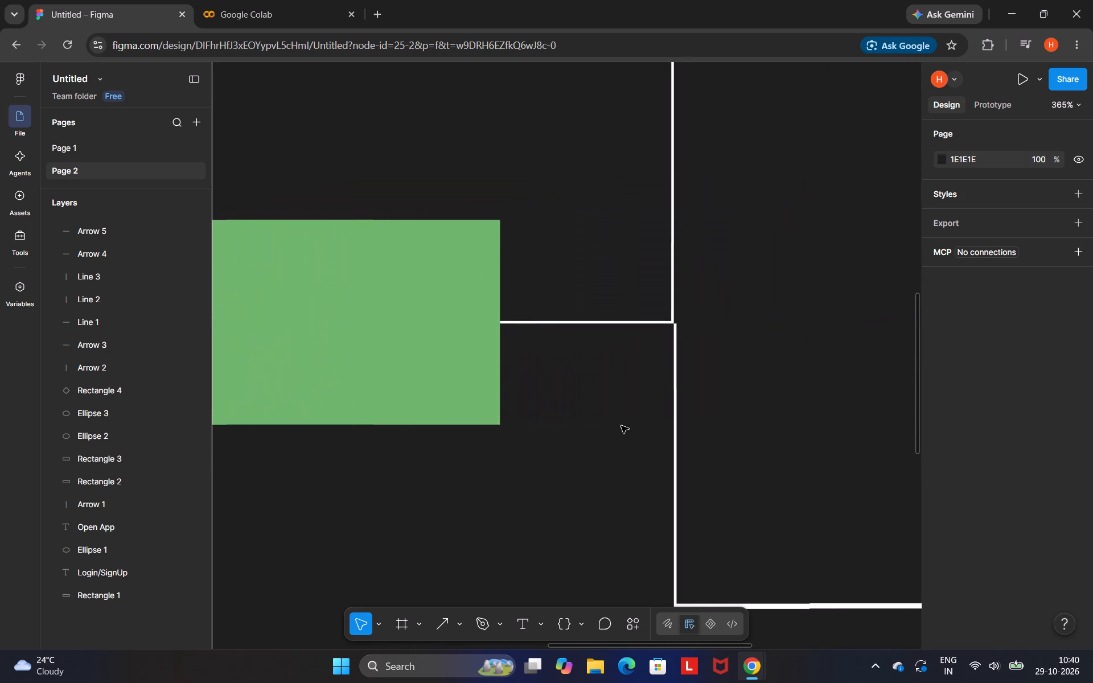
pyautogui.scroll(1, 621, 426)
pyautogui.click(560, 406)
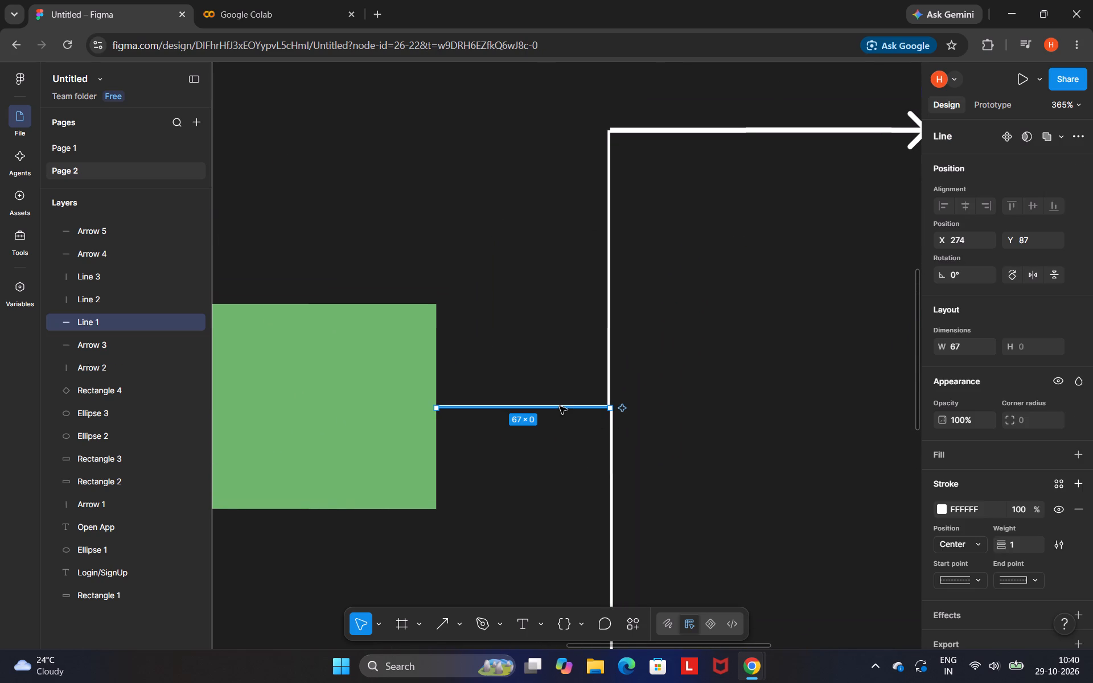
pyautogui.click(944, 509)
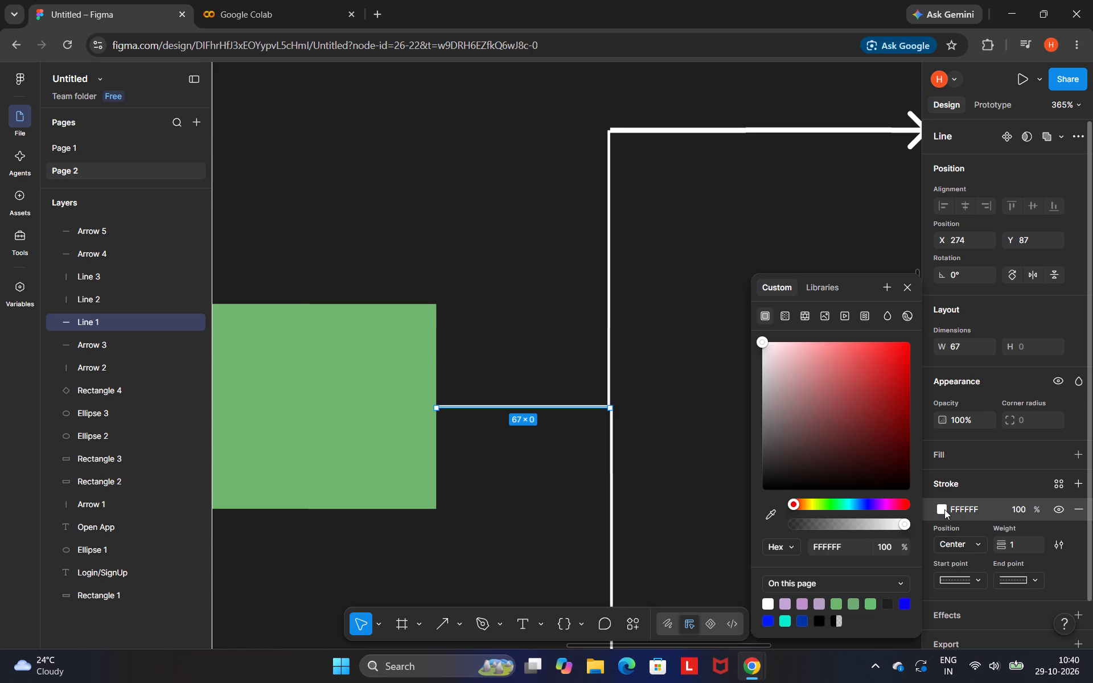
pyautogui.click(880, 506)
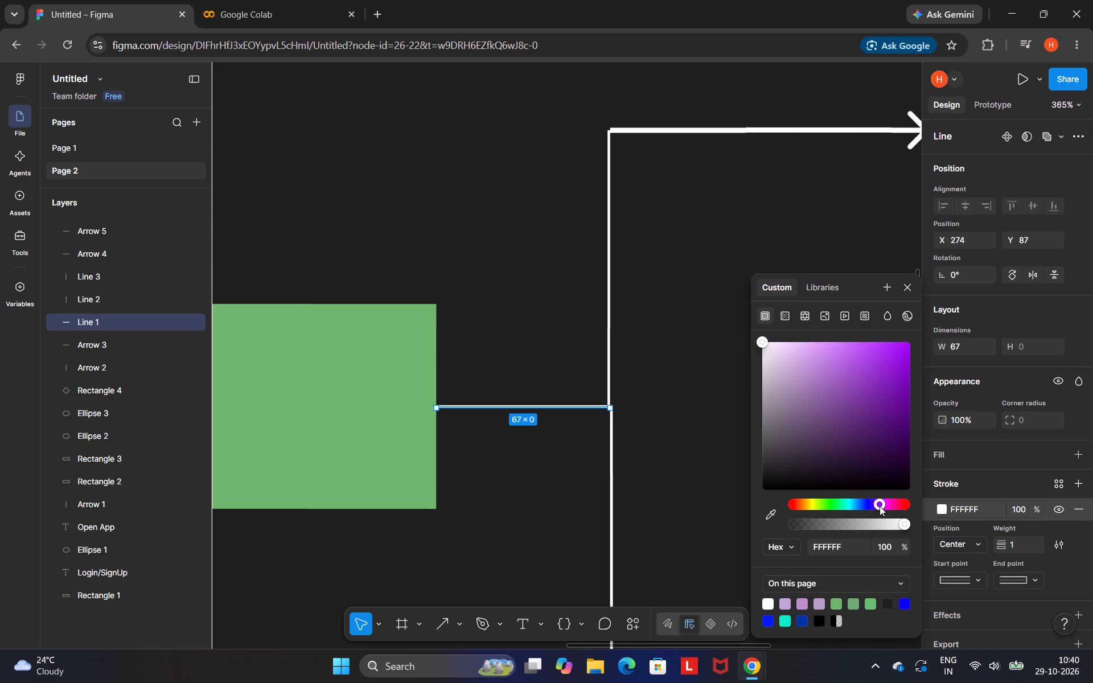
# Adjust the stroke hue of the short horizontal line beside the green rectangle slightly further towards magenta-purple.
pyautogui.click(880, 506)
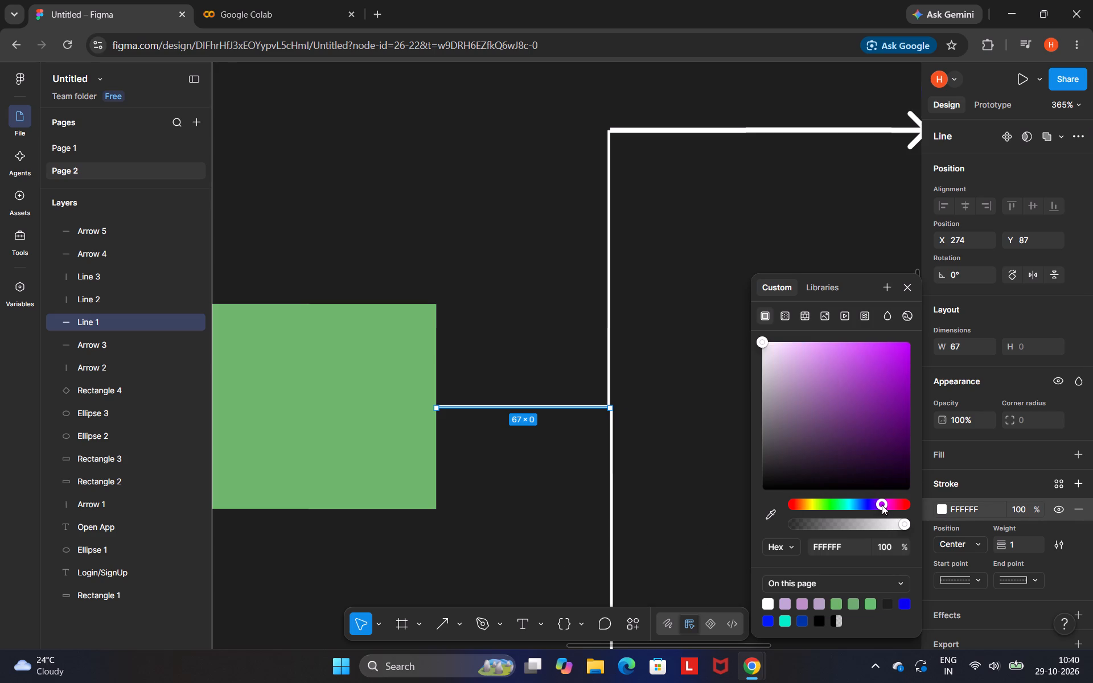
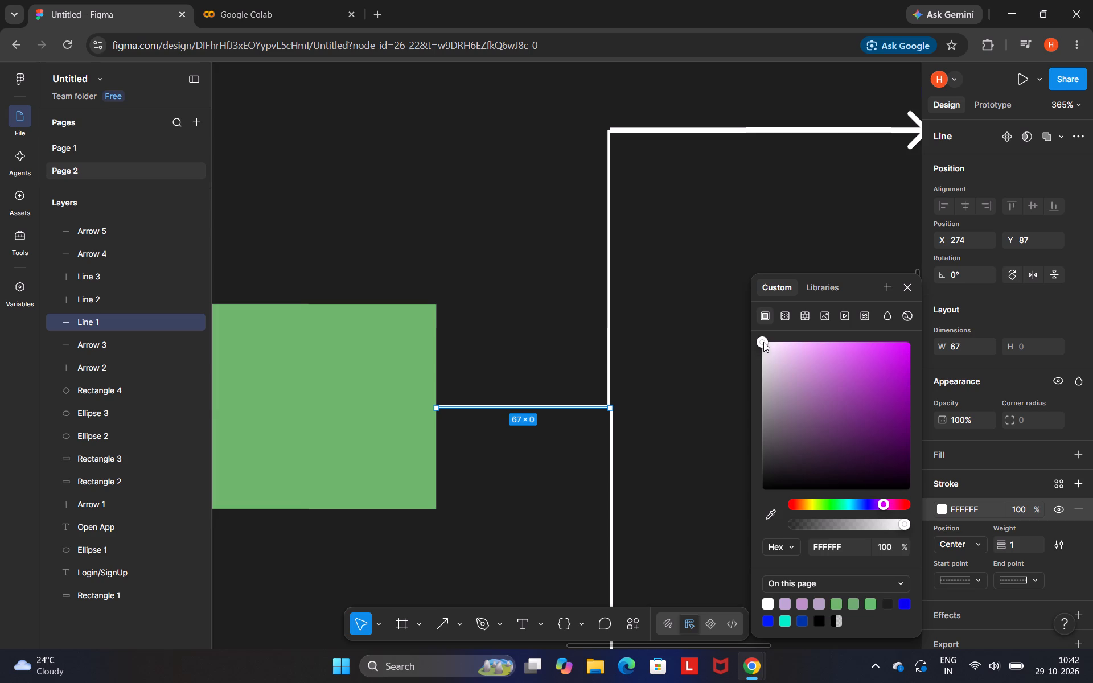
# Set the short horizontal line's stroke to muted purple, about BE98C5, copy its hex value, and leave nothing selected.
pyautogui.moveTo(762, 341); pyautogui.dragTo(797, 371)
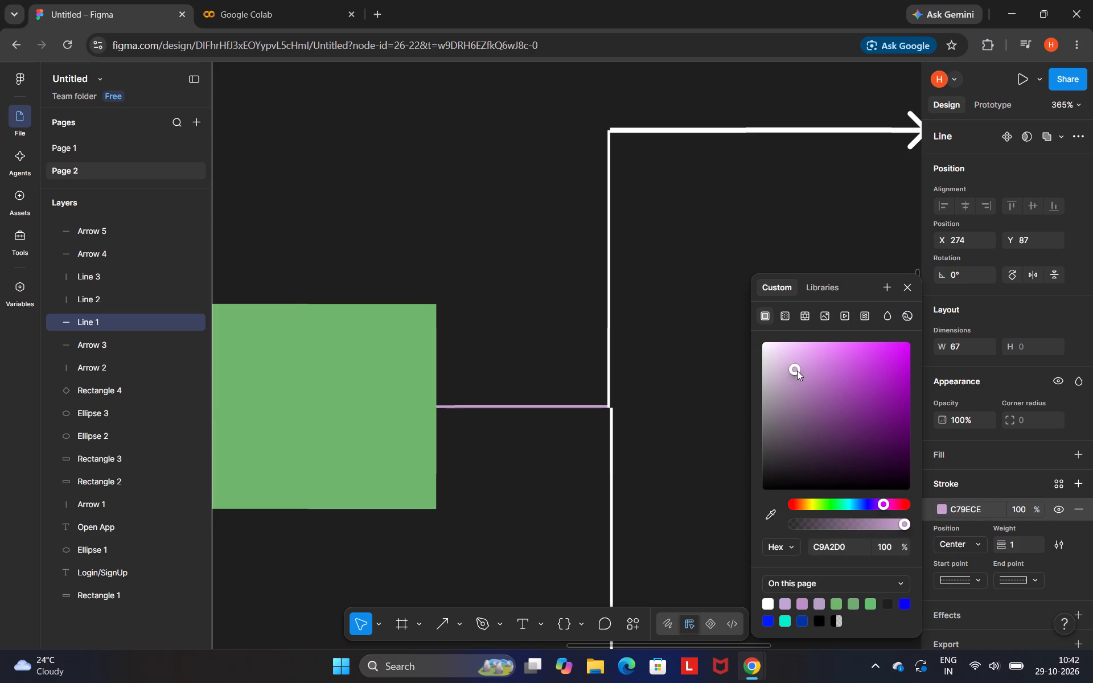
pyautogui.moveTo(797, 371); pyautogui.dragTo(761, 347)
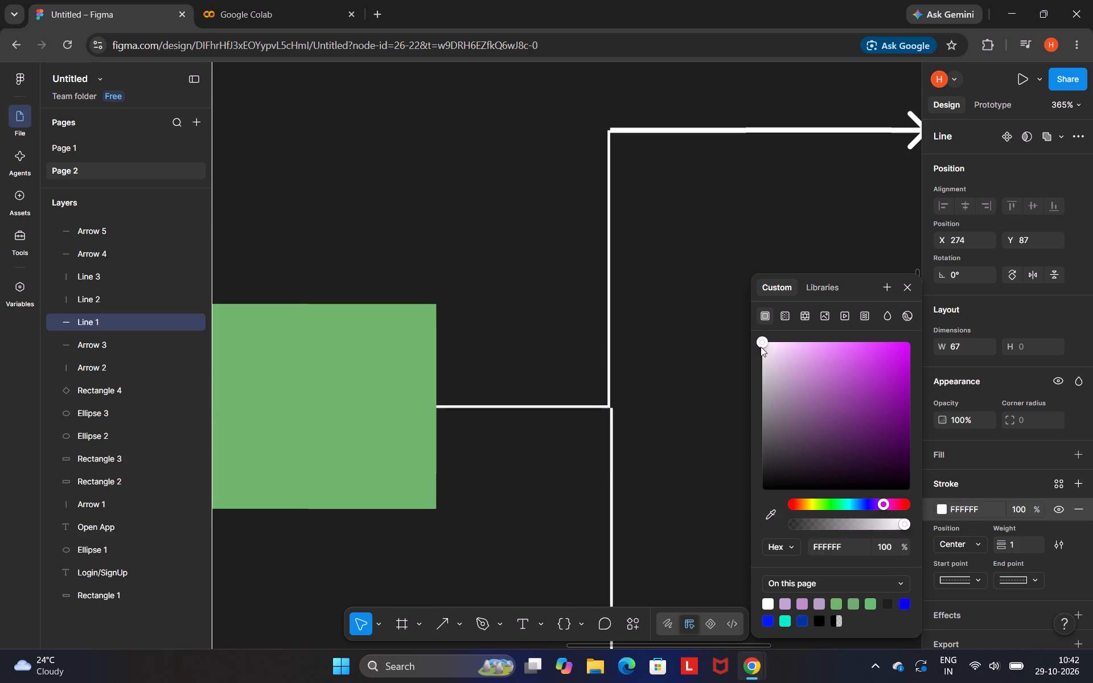
pyautogui.moveTo(761, 347); pyautogui.dragTo(795, 375)
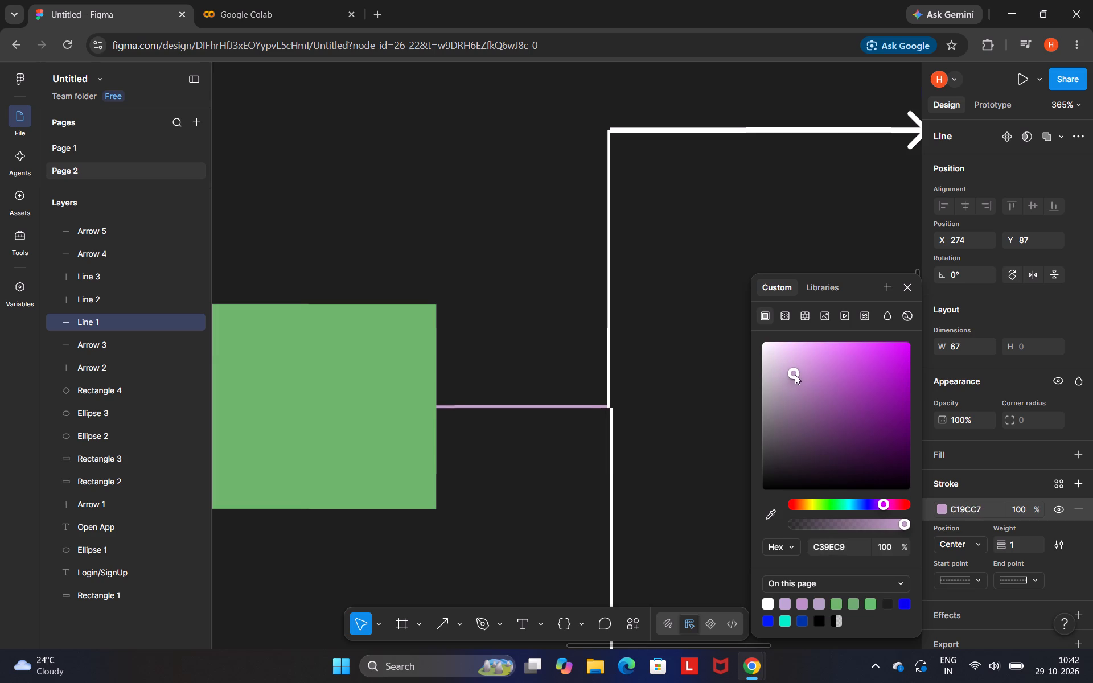
pyautogui.moveTo(795, 375); pyautogui.dragTo(796, 376)
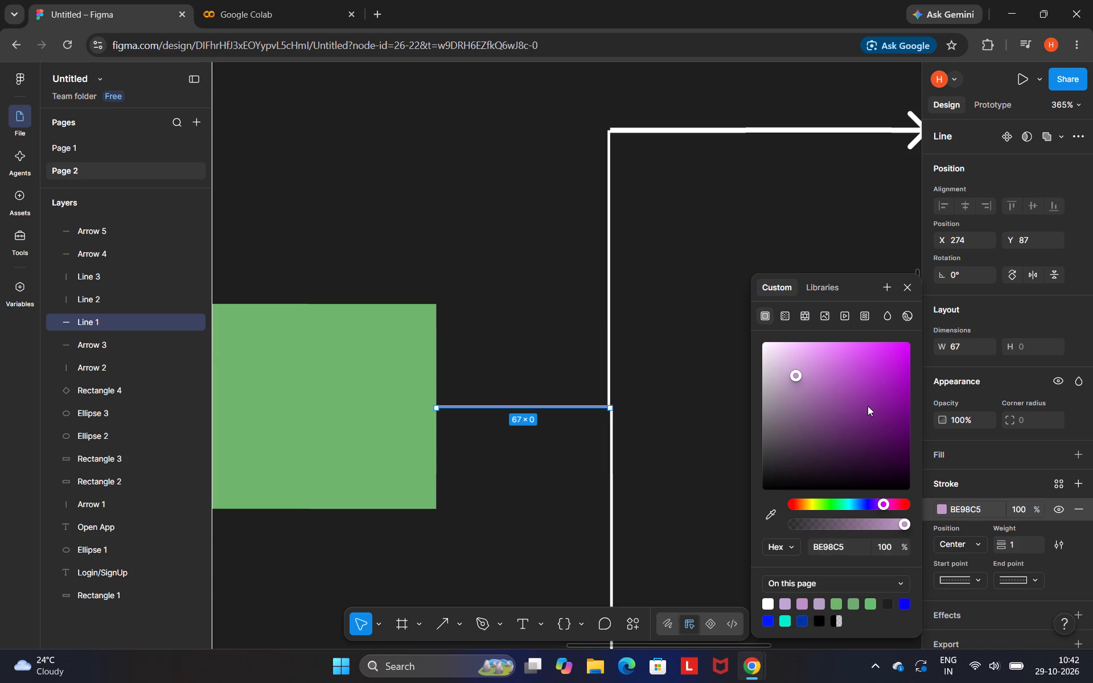
pyautogui.click(972, 511)
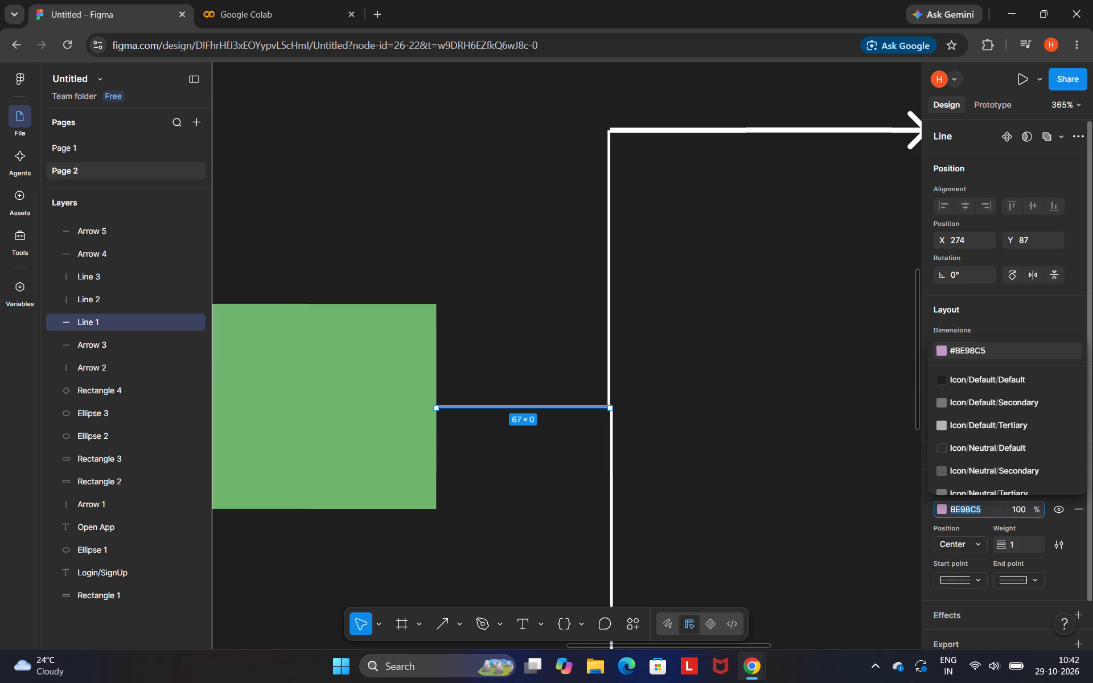
pyautogui.hotkey('ctrl', 'c')
pyautogui.click(848, 470)
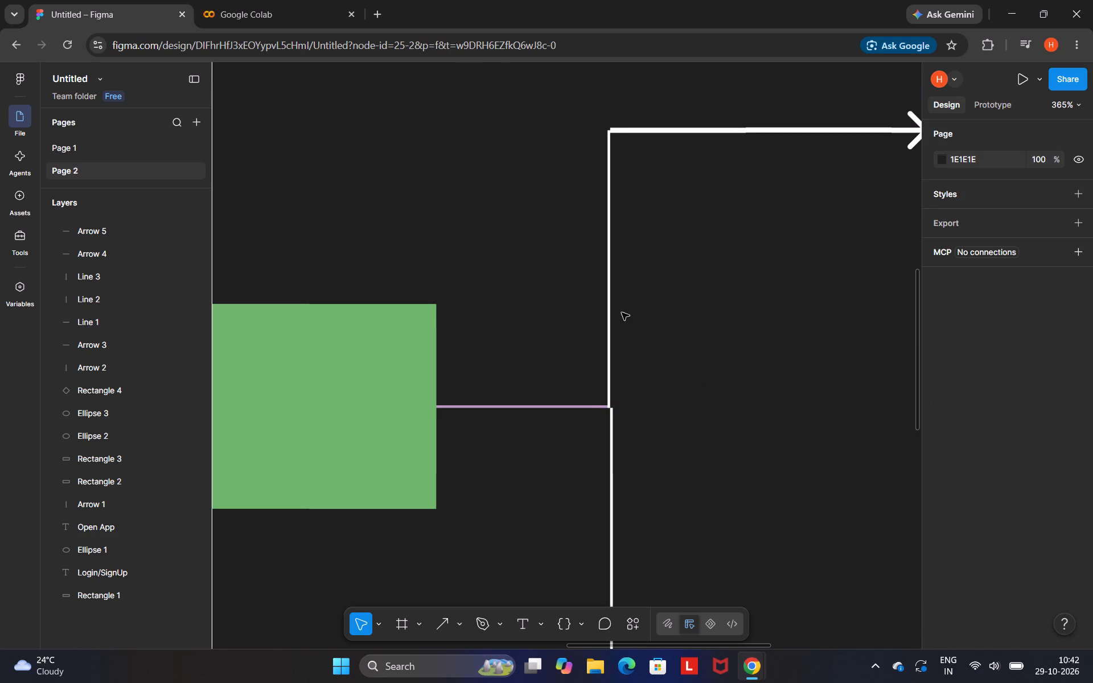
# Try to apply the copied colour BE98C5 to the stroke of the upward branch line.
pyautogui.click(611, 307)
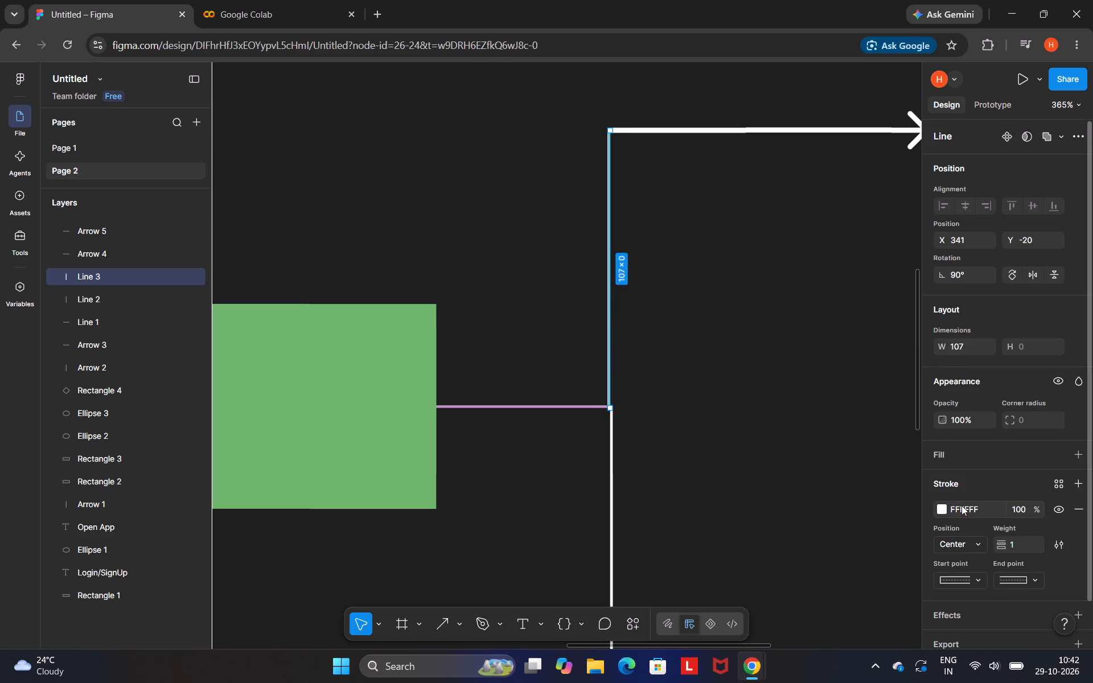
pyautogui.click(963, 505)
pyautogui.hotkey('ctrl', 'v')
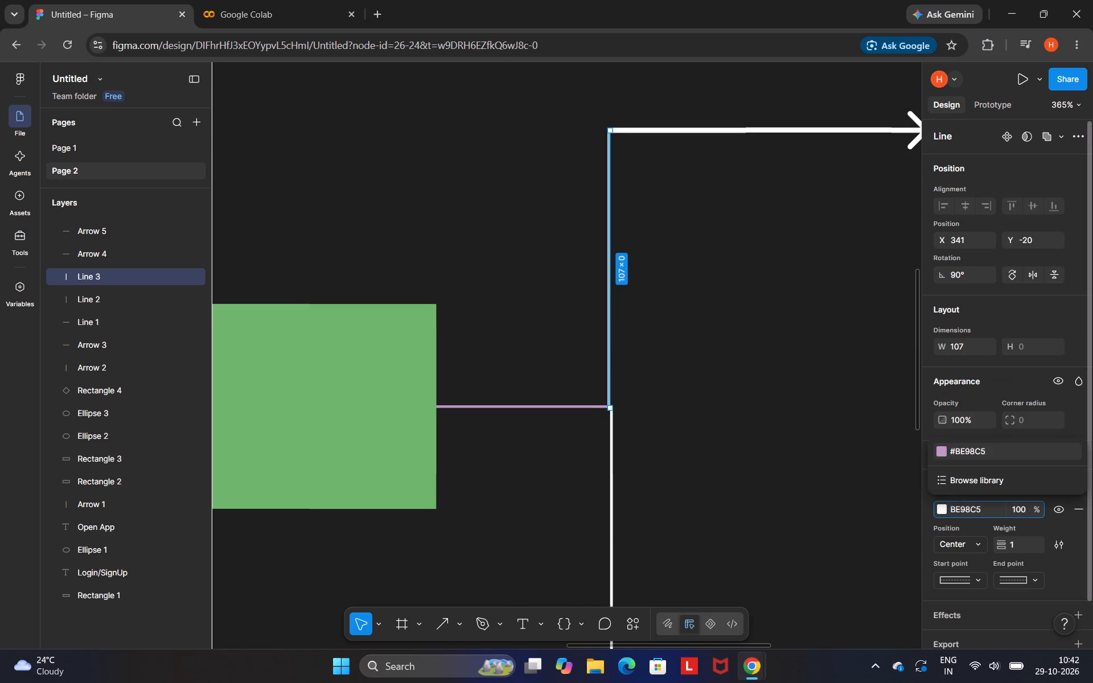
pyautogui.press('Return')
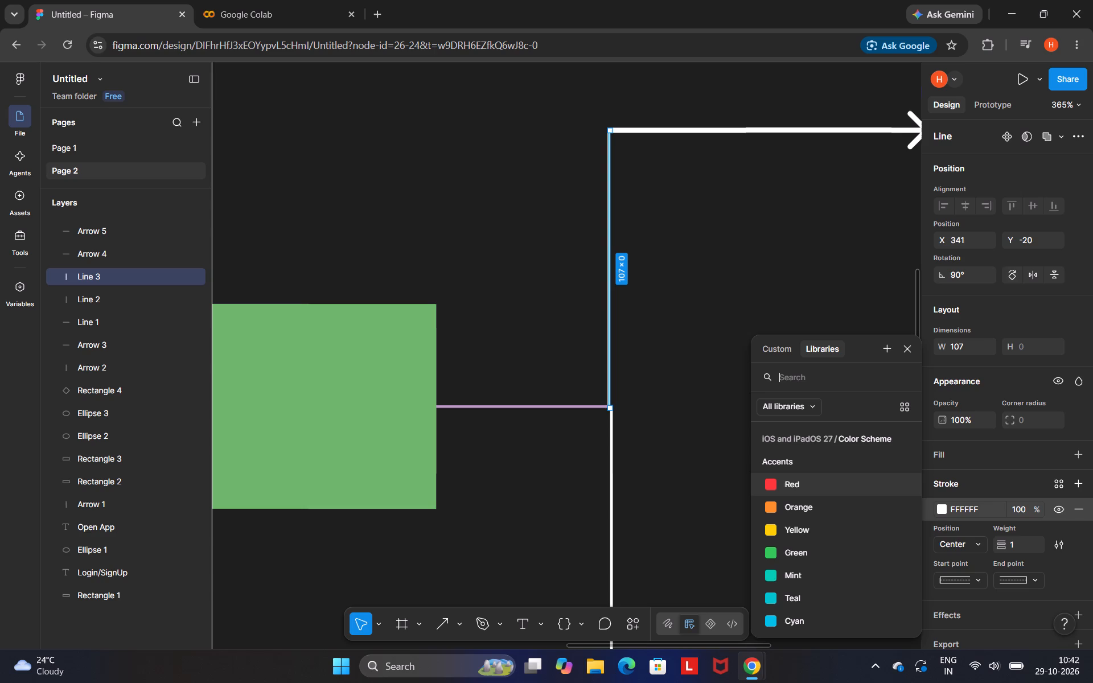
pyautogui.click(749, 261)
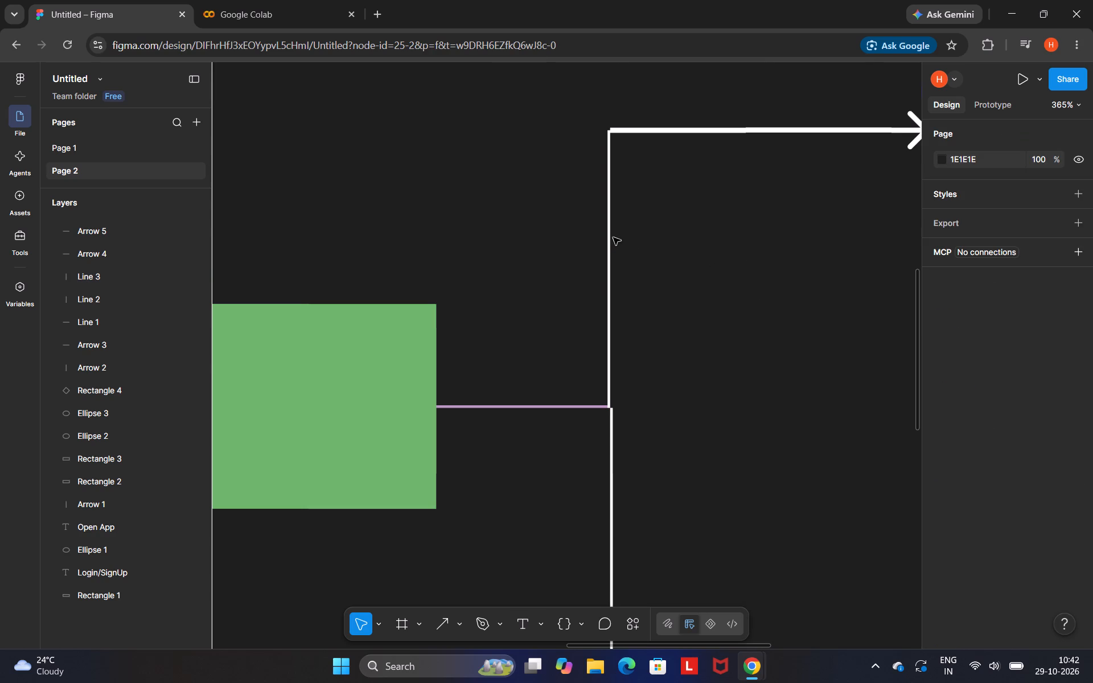
# Set the upward branch line's stroke to the copied purple BE98C5 and leave nothing selected.
pyautogui.click(613, 237)
pyautogui.click(973, 503)
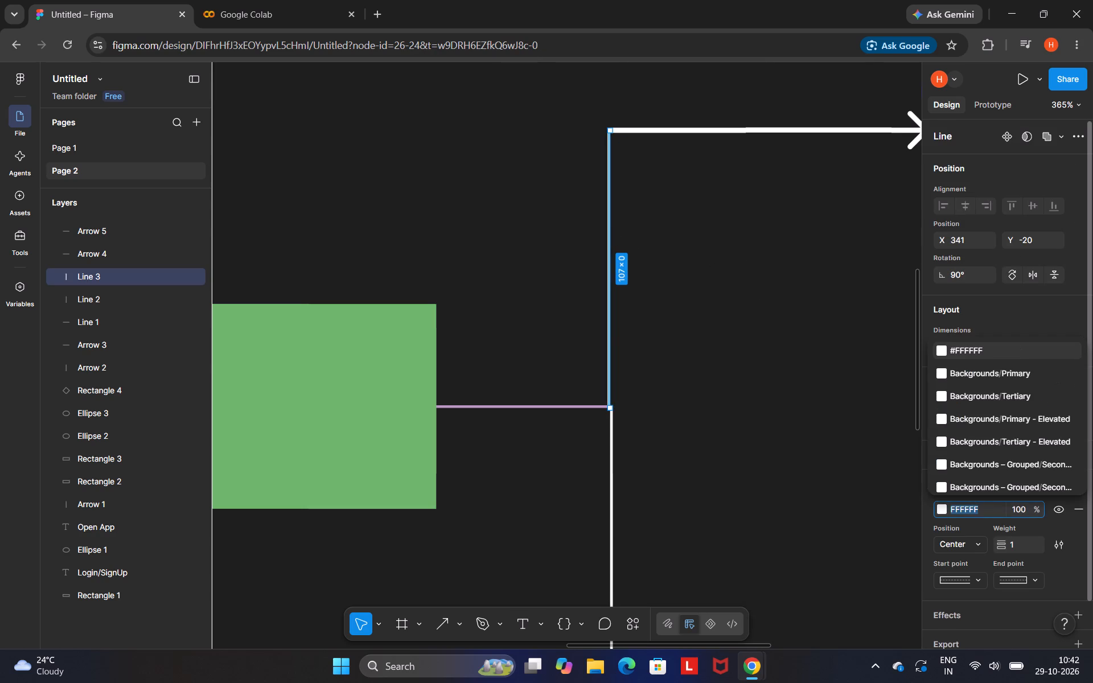
pyautogui.hotkey('ctrl', 'v')
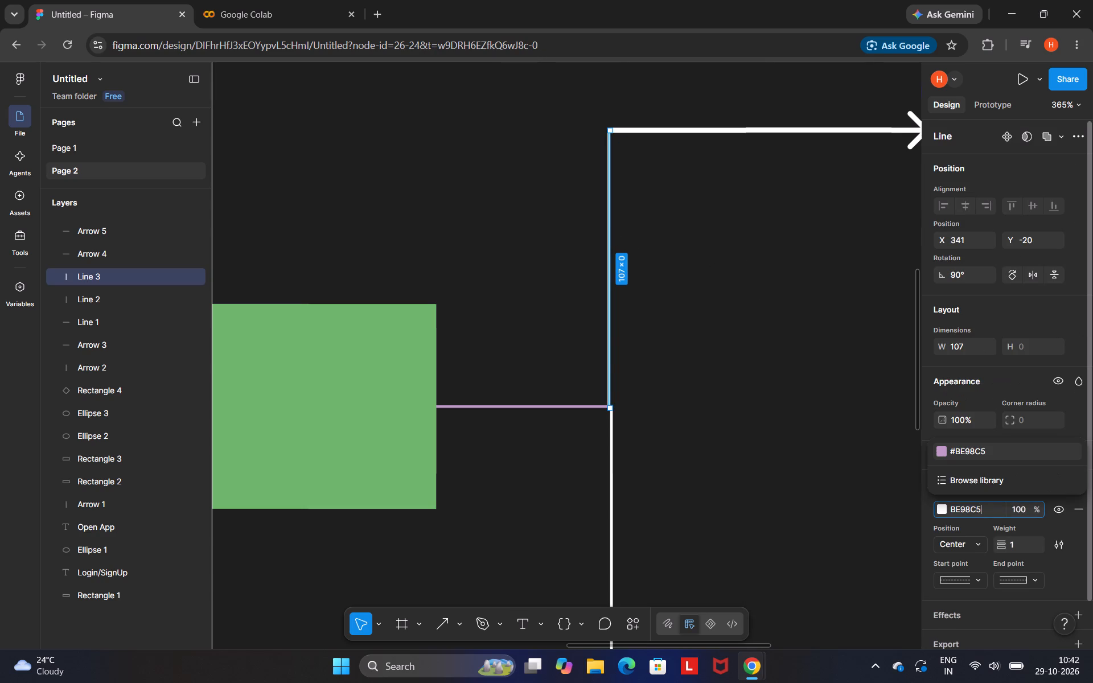
pyautogui.press('Return')
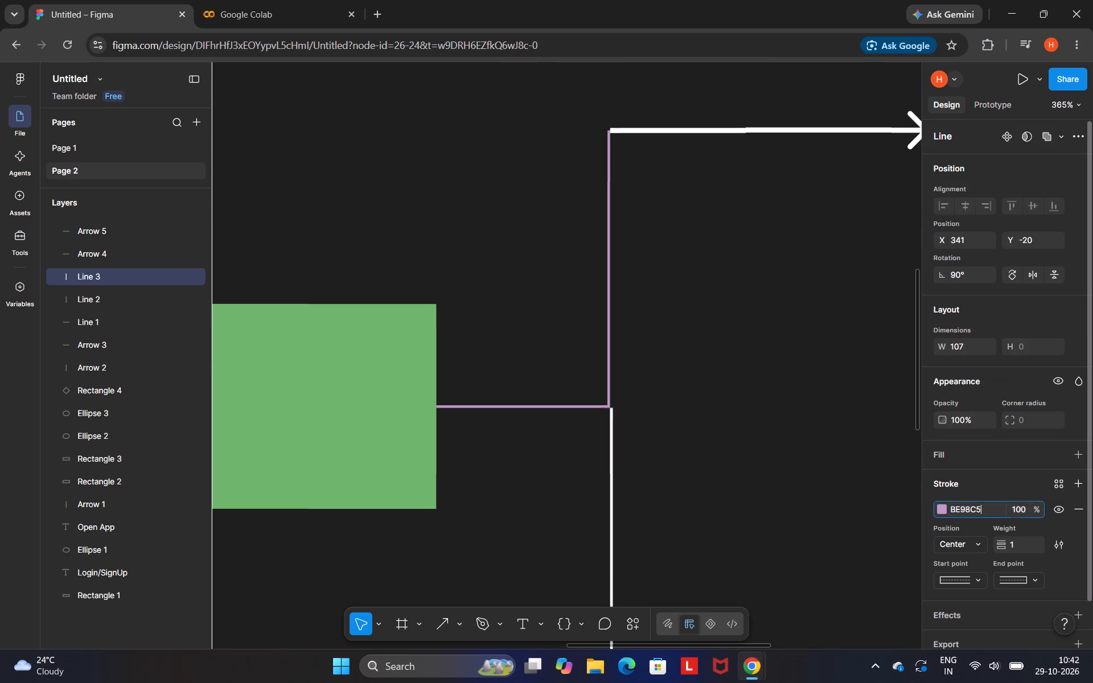
pyautogui.click(812, 393)
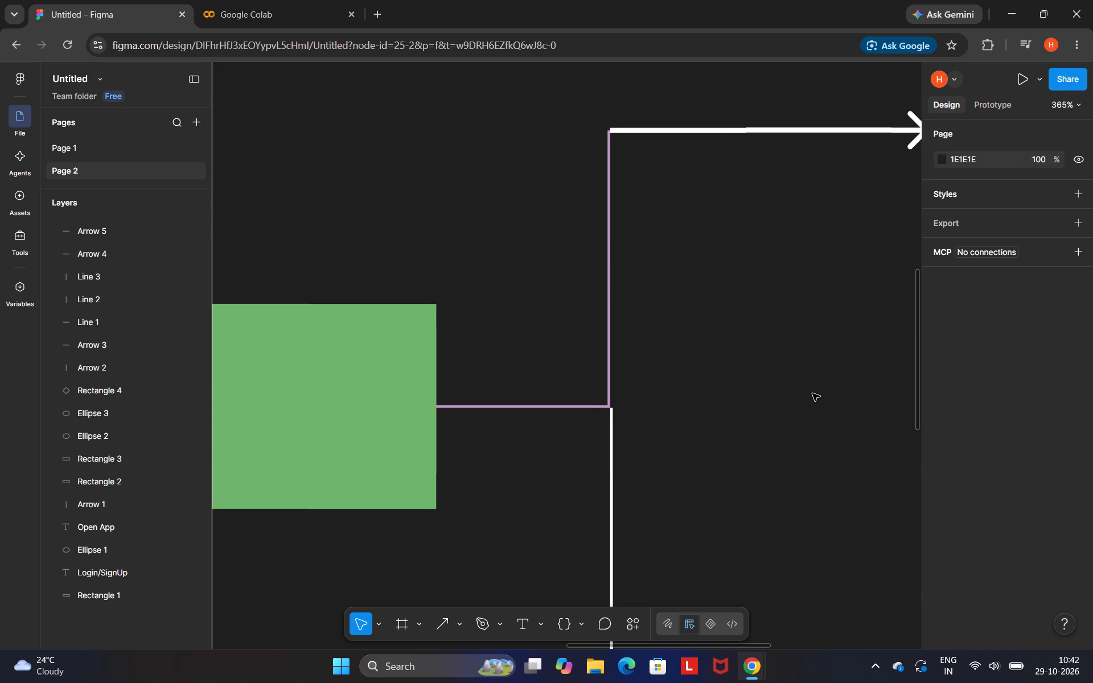
# Open the stroke colour value of the downward branch line for editing.
pyautogui.scroll(-1, 708, 307)
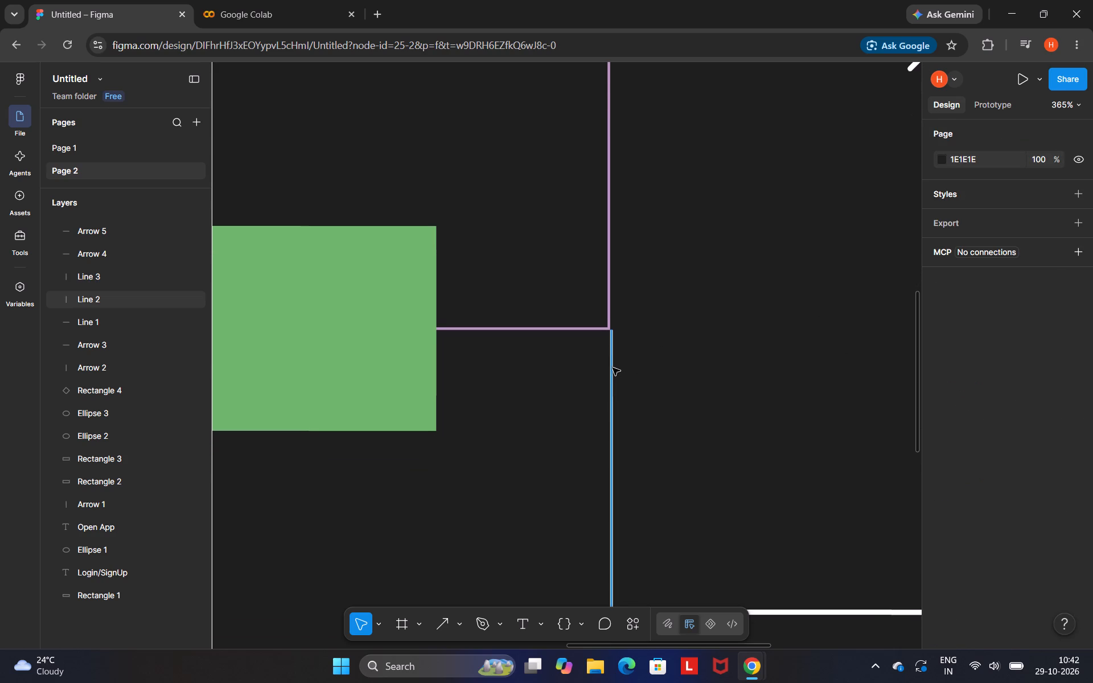
pyautogui.click(612, 368)
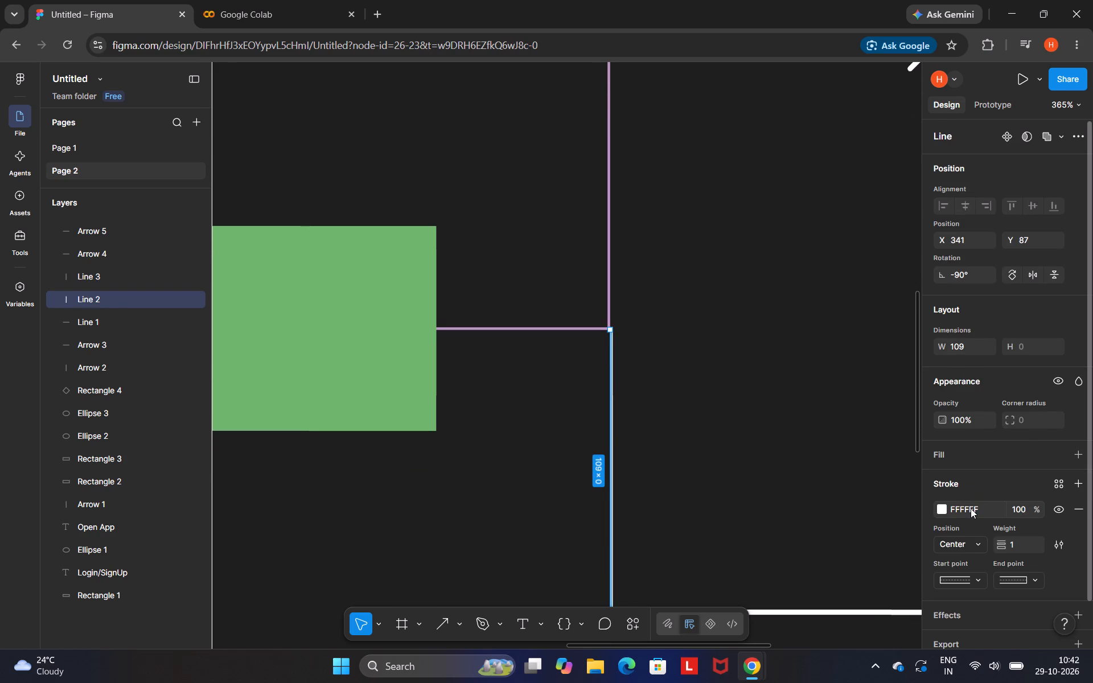
pyautogui.click(971, 508)
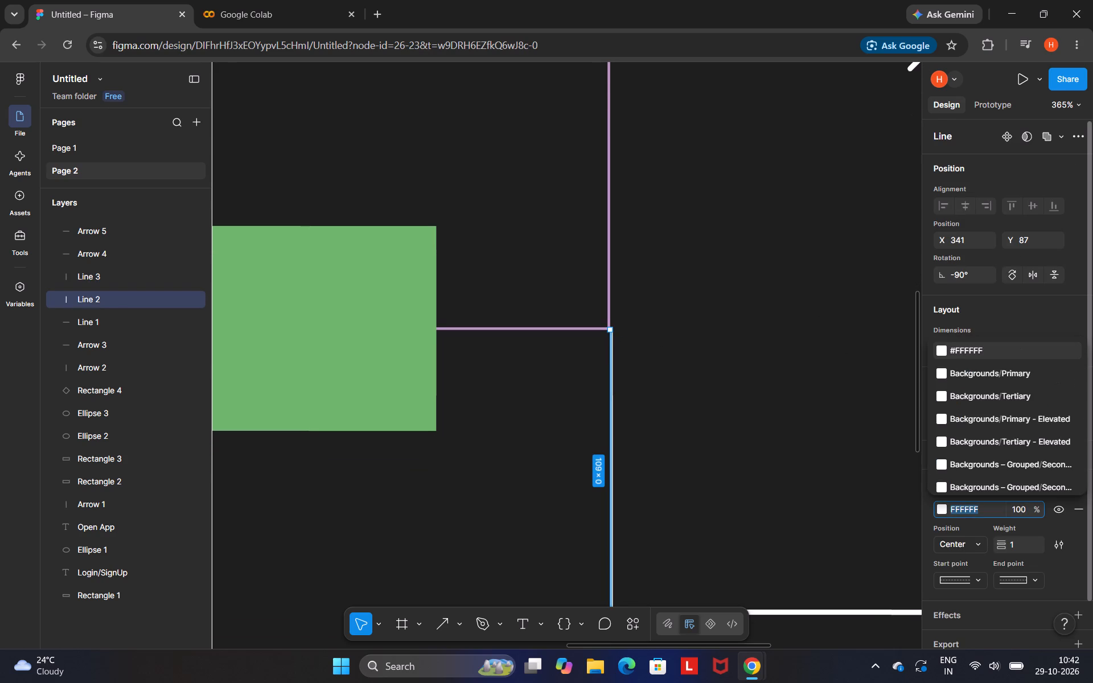
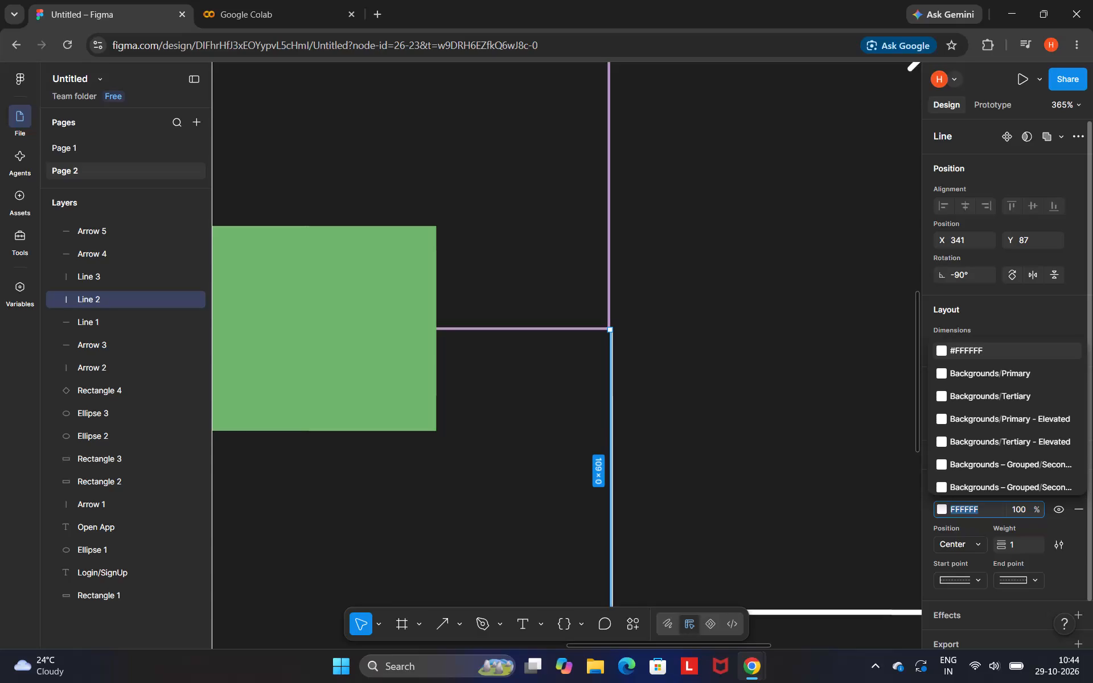
# Set the downward branch line's stroke to the copied purple BE98C5 and leave nothing selected.
pyautogui.hotkey('ctrl', 'v')
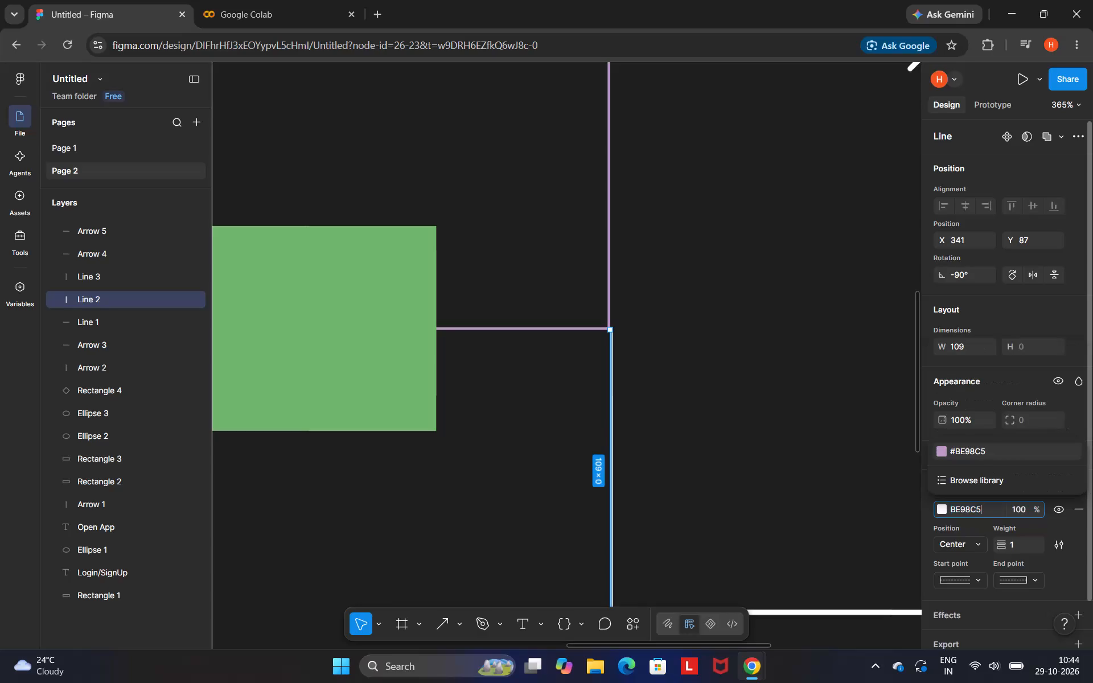
pyautogui.click(980, 456)
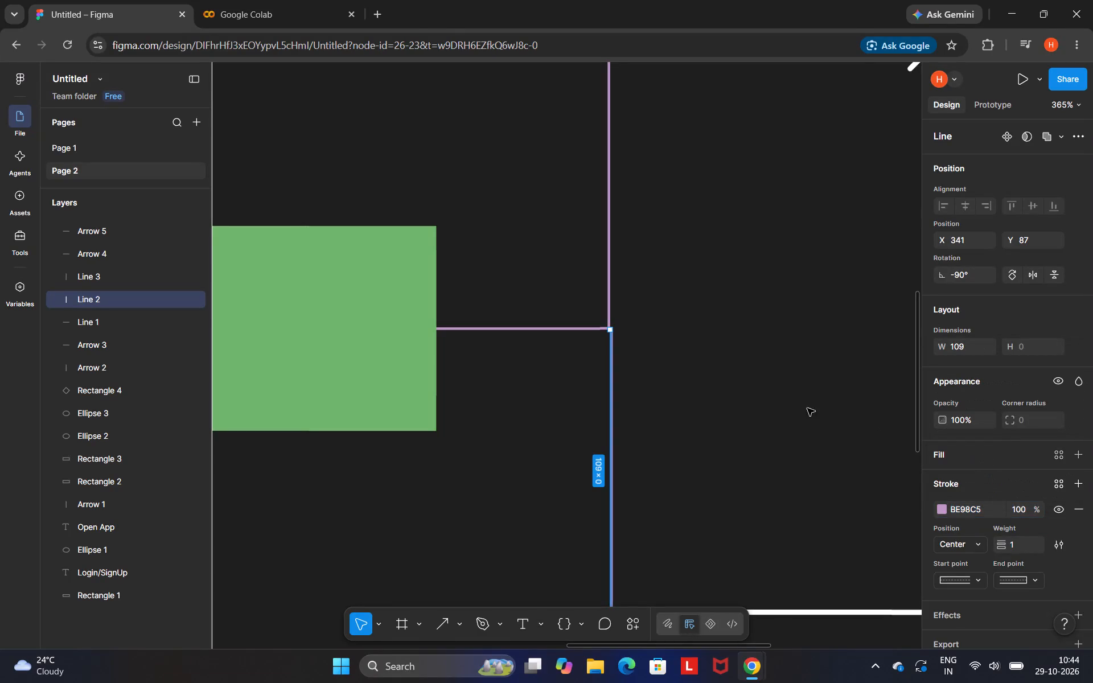
pyautogui.click(749, 391)
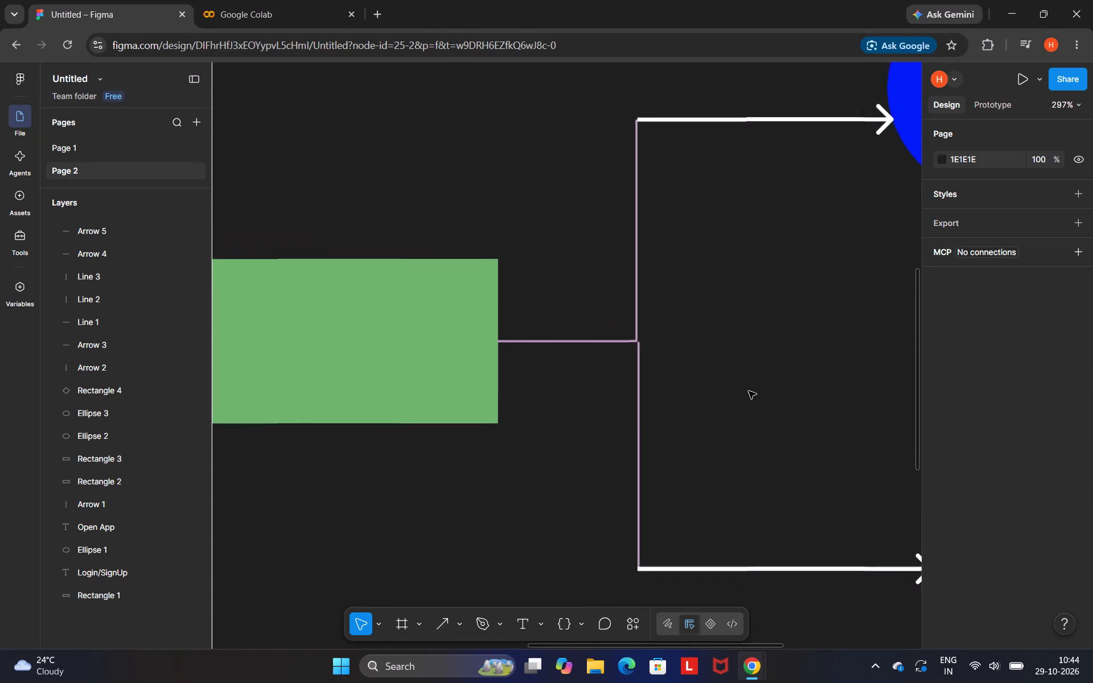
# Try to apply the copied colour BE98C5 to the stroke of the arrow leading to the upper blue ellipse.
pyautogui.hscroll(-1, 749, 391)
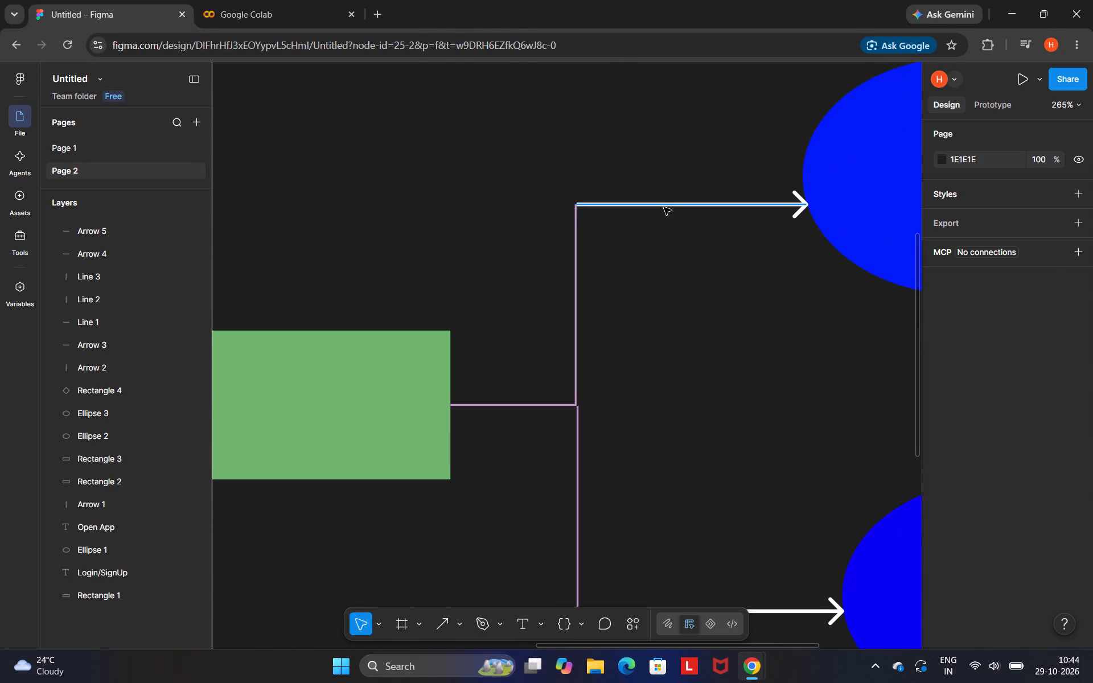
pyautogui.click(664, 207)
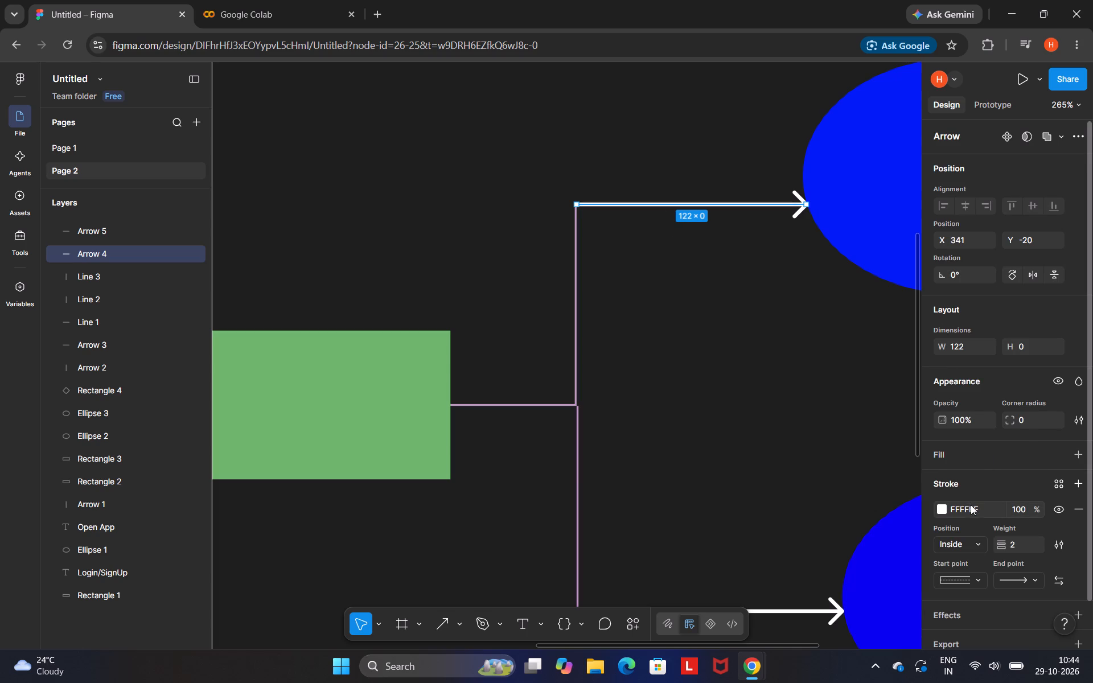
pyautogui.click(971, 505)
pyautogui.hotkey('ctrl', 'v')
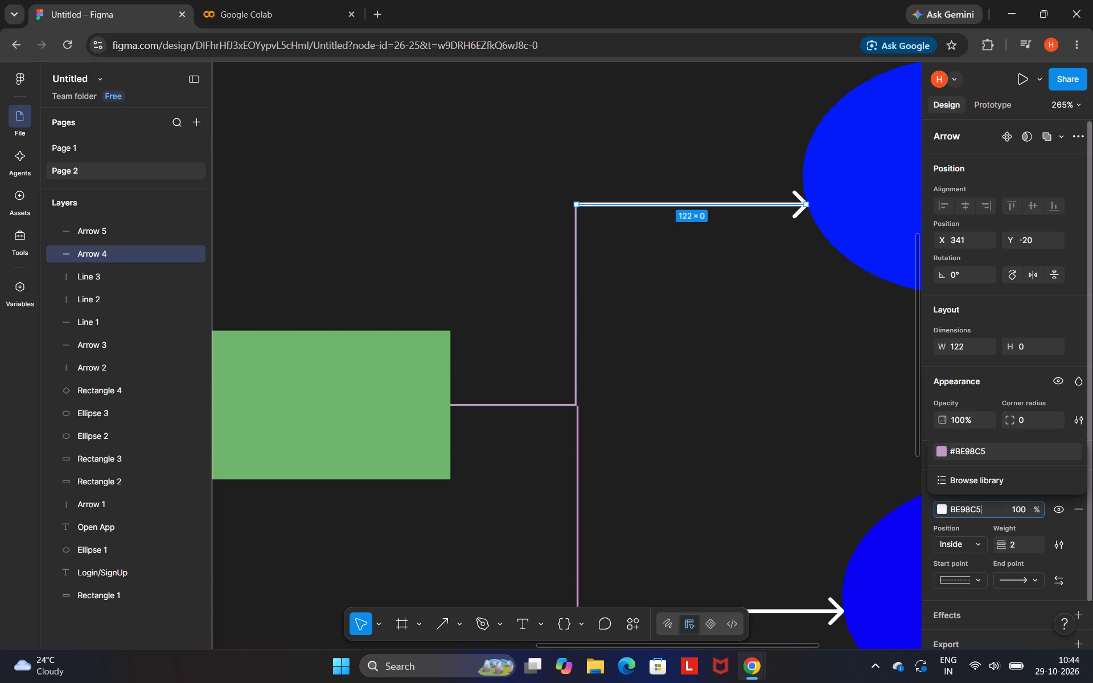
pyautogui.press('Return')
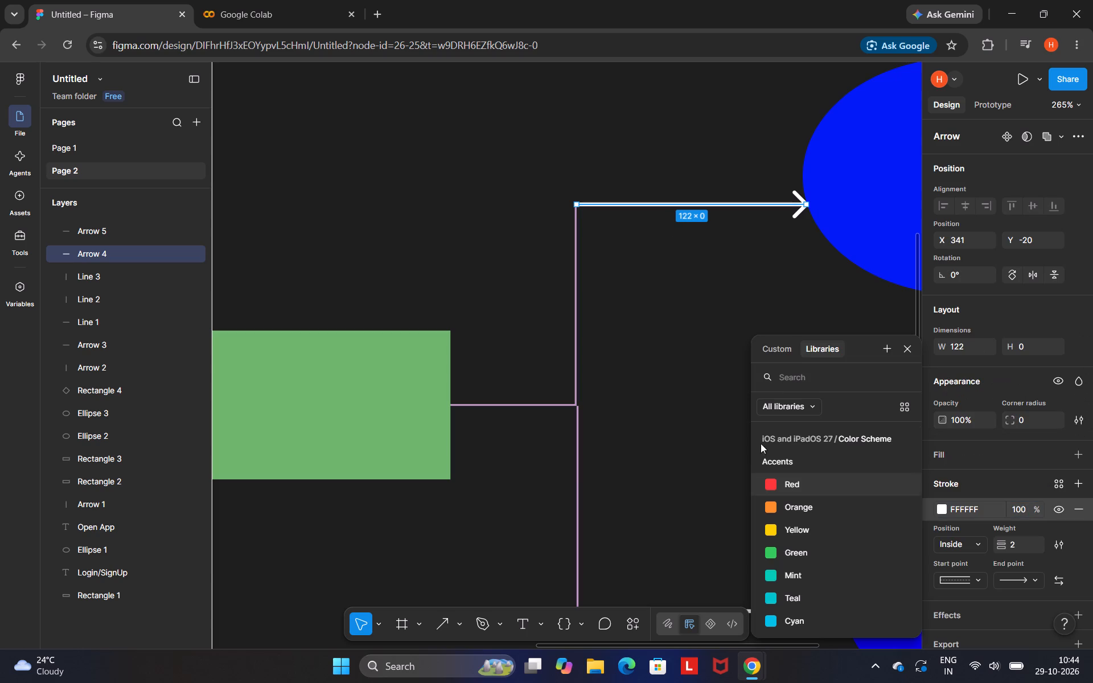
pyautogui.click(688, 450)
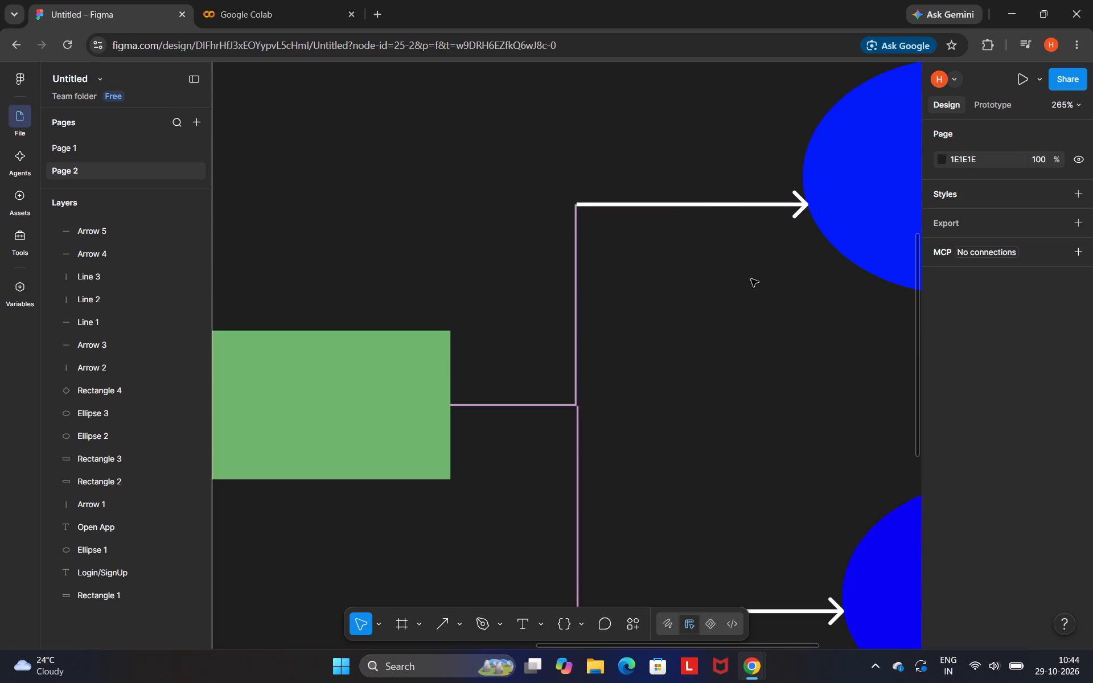
# Set the stroke of the arrow leading to the upper blue ellipse to the copied purple BE98C5.
pyautogui.click(711, 208)
pyautogui.click(709, 205)
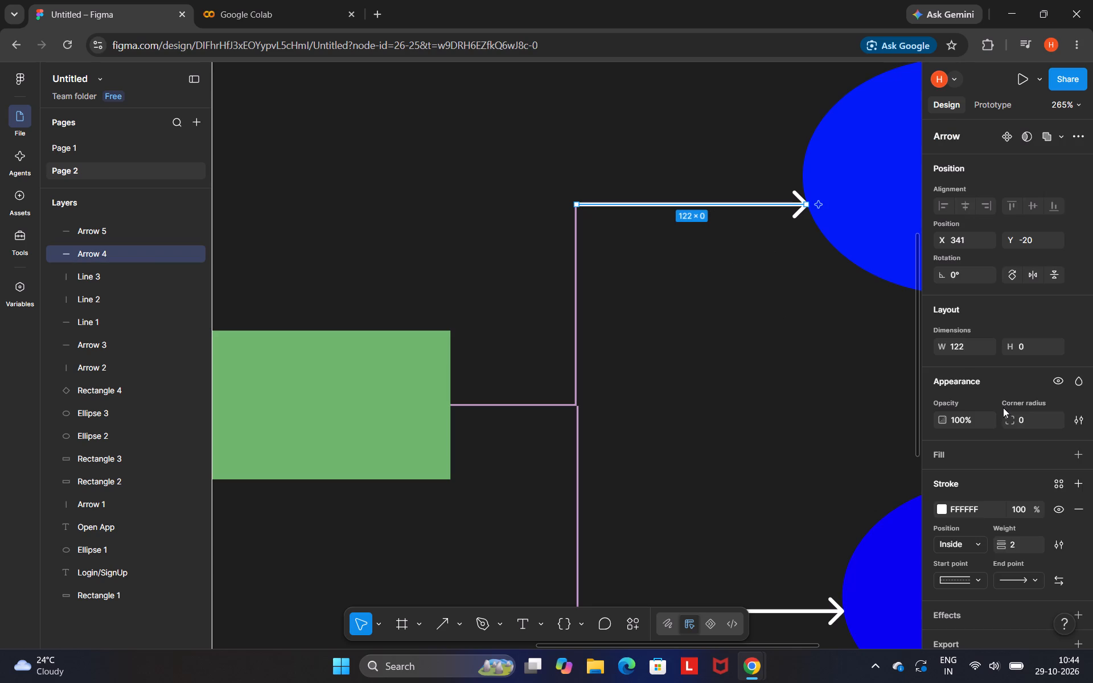
pyautogui.click(977, 509)
pyautogui.hotkey('ctrl', 'v')
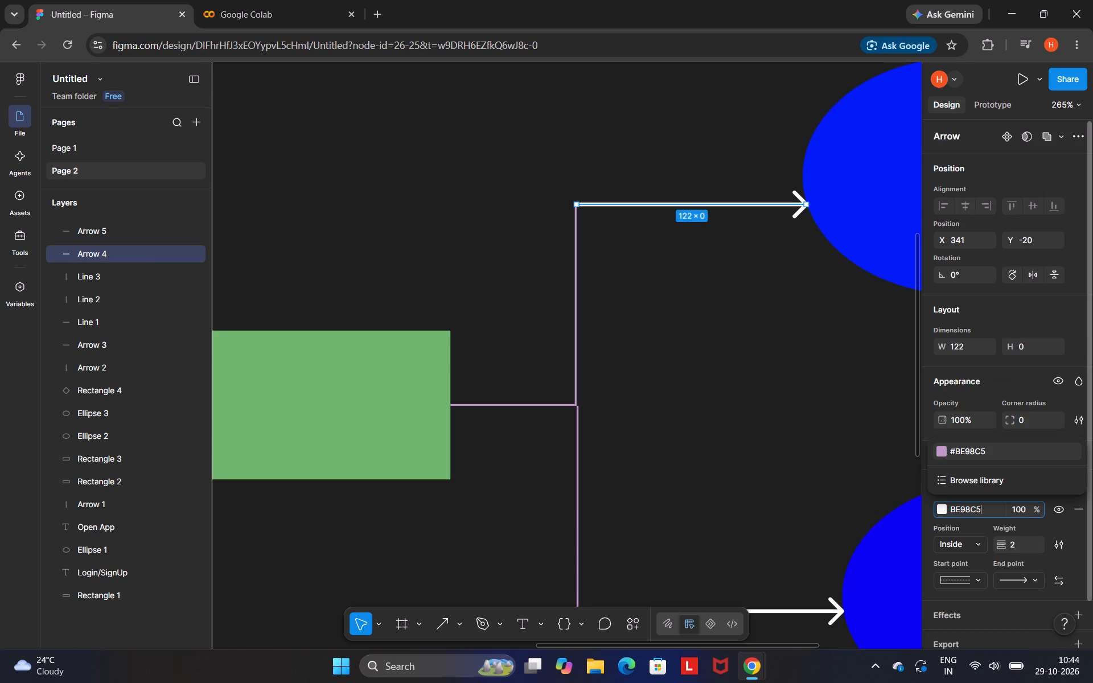
pyautogui.click(977, 446)
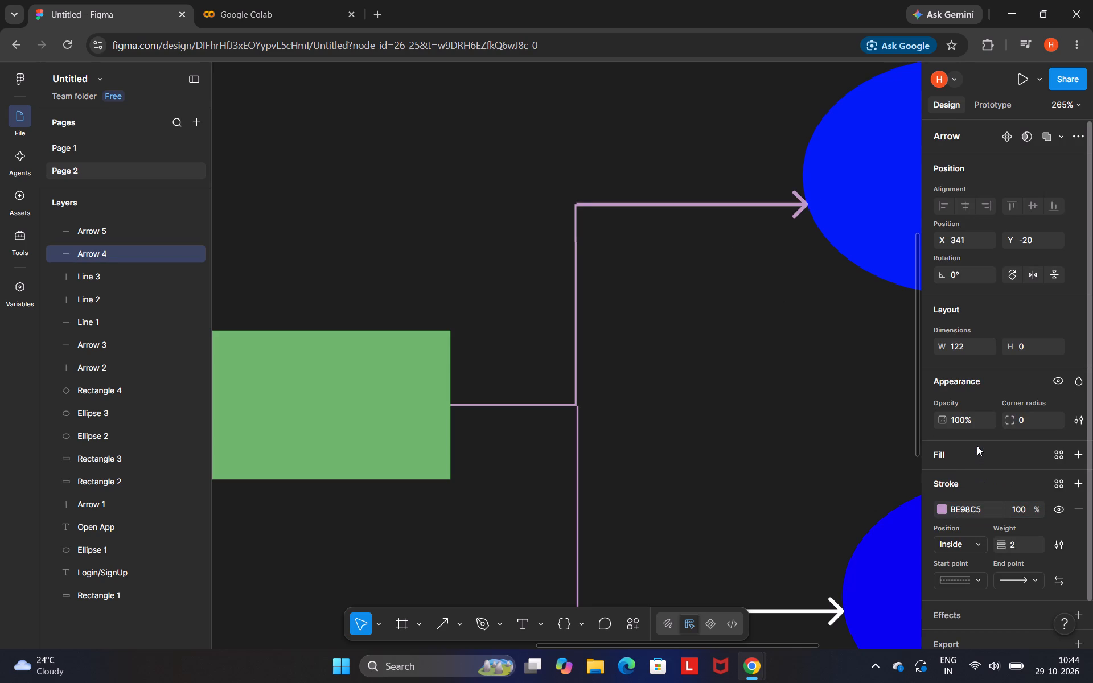
# Set the stroke of the arrow leading to the lower blue ellipse to BE98C5 and leave nothing selected.
pyautogui.scroll(-1, 714, 374)
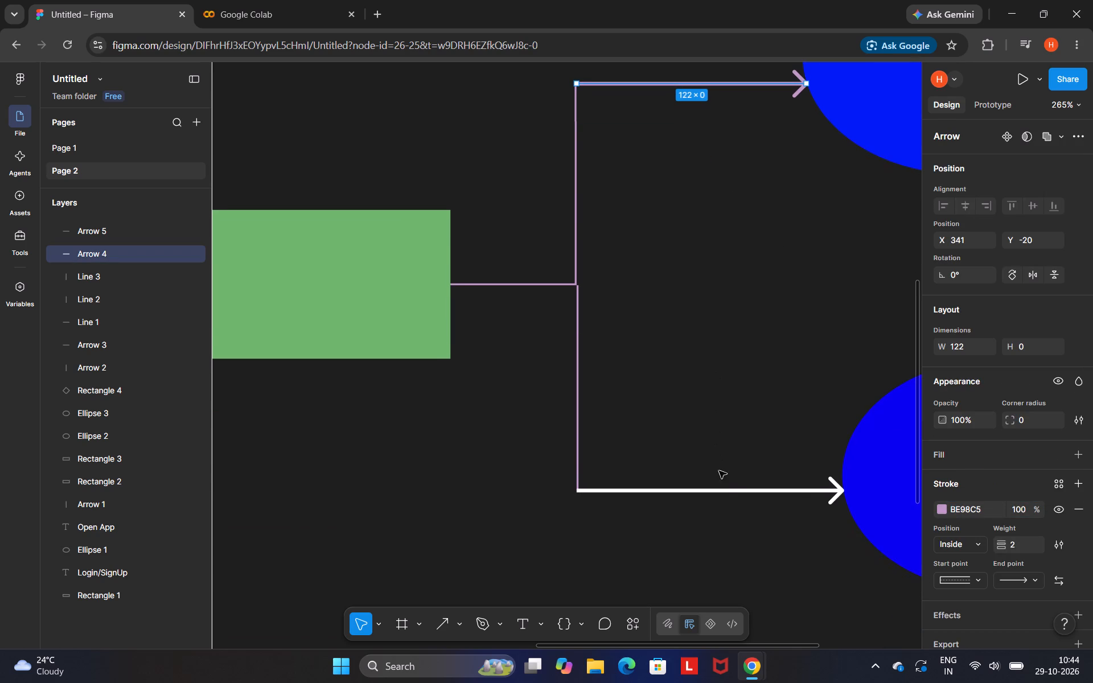
pyautogui.click(724, 490)
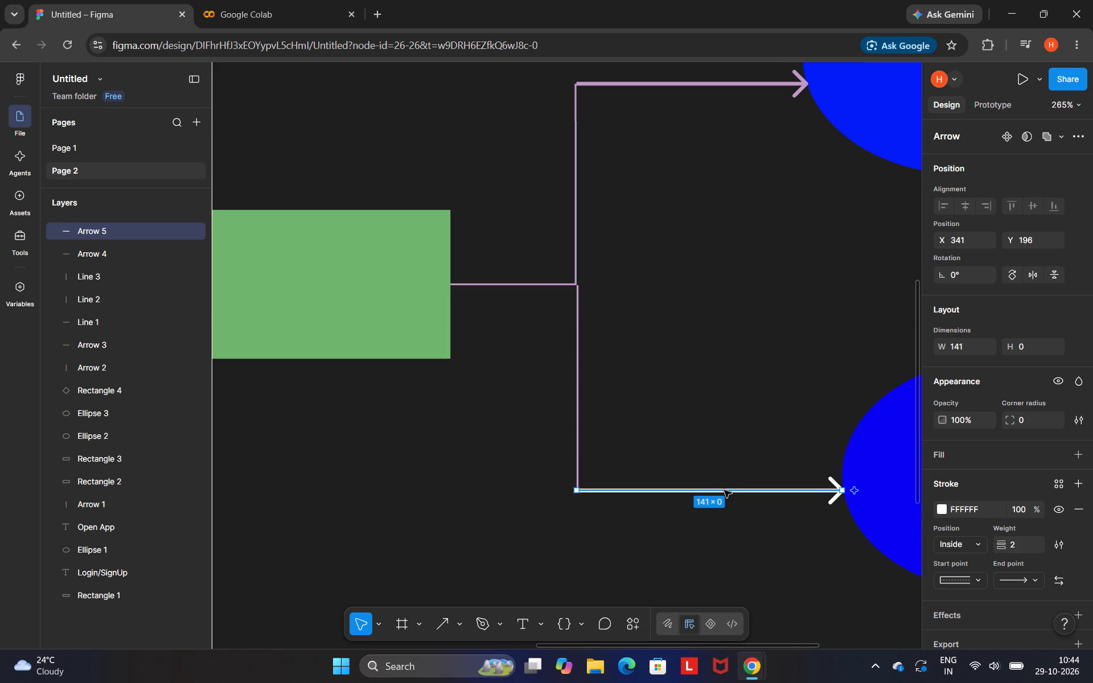
pyautogui.click(960, 508)
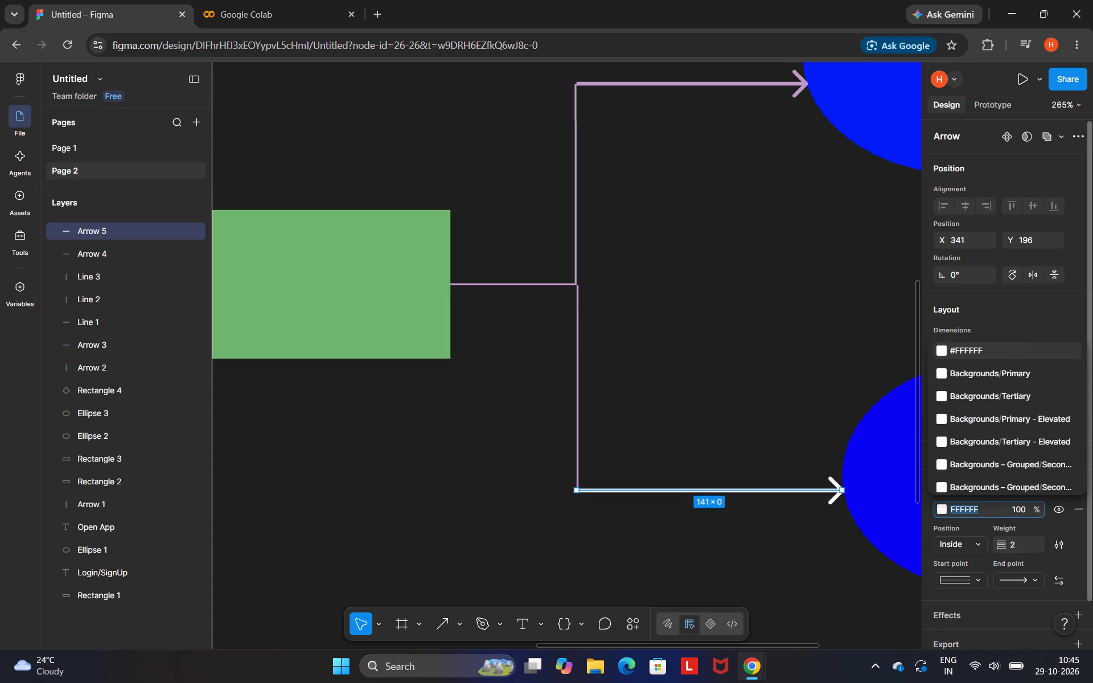
pyautogui.hotkey('ctrl', 'v')
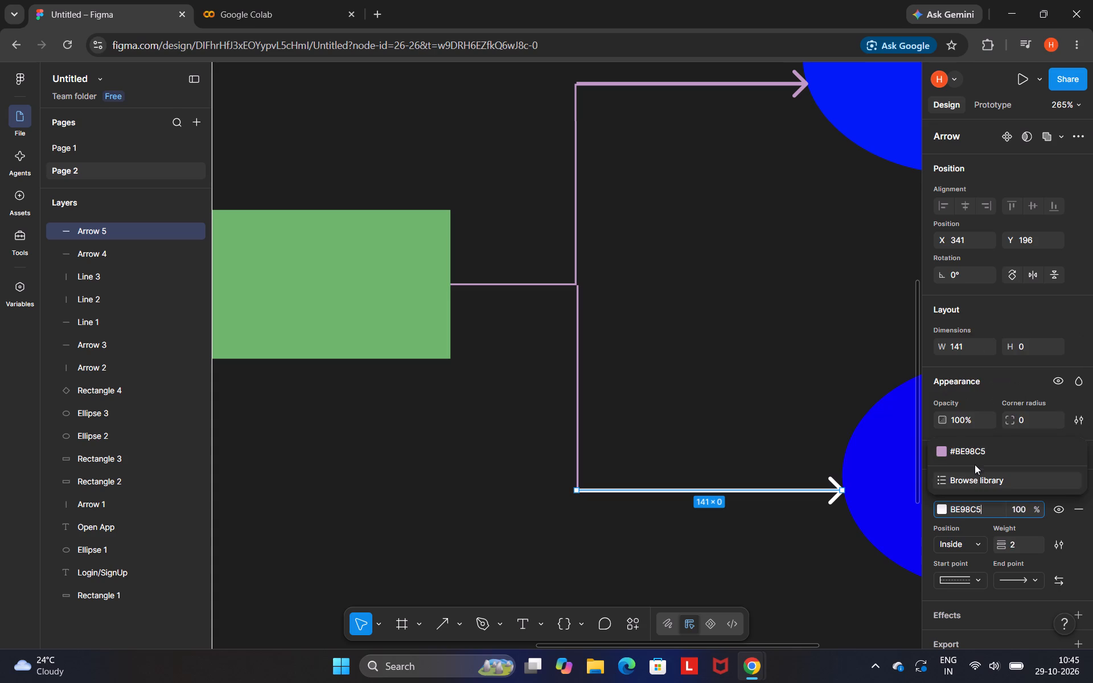
pyautogui.click(976, 450)
pyautogui.click(764, 306)
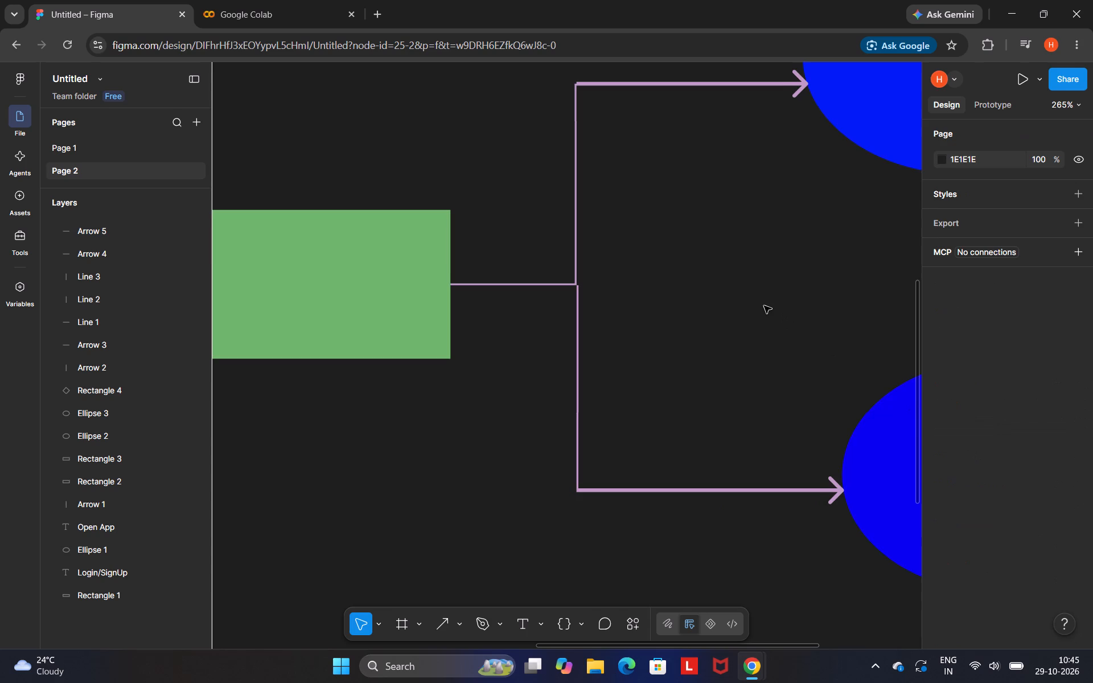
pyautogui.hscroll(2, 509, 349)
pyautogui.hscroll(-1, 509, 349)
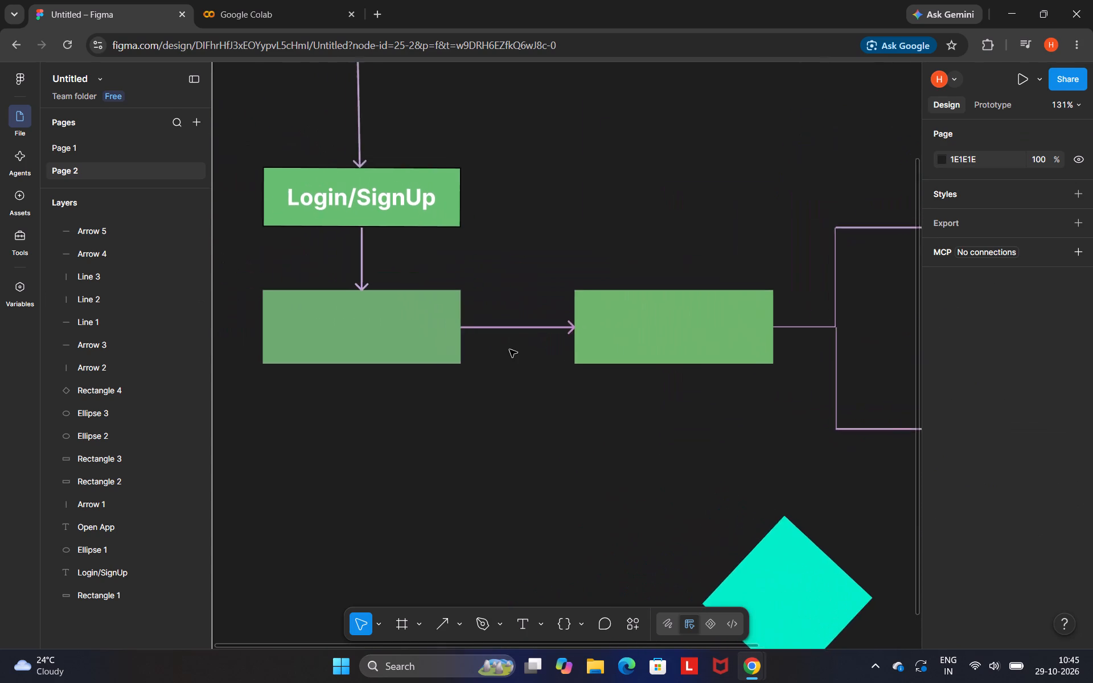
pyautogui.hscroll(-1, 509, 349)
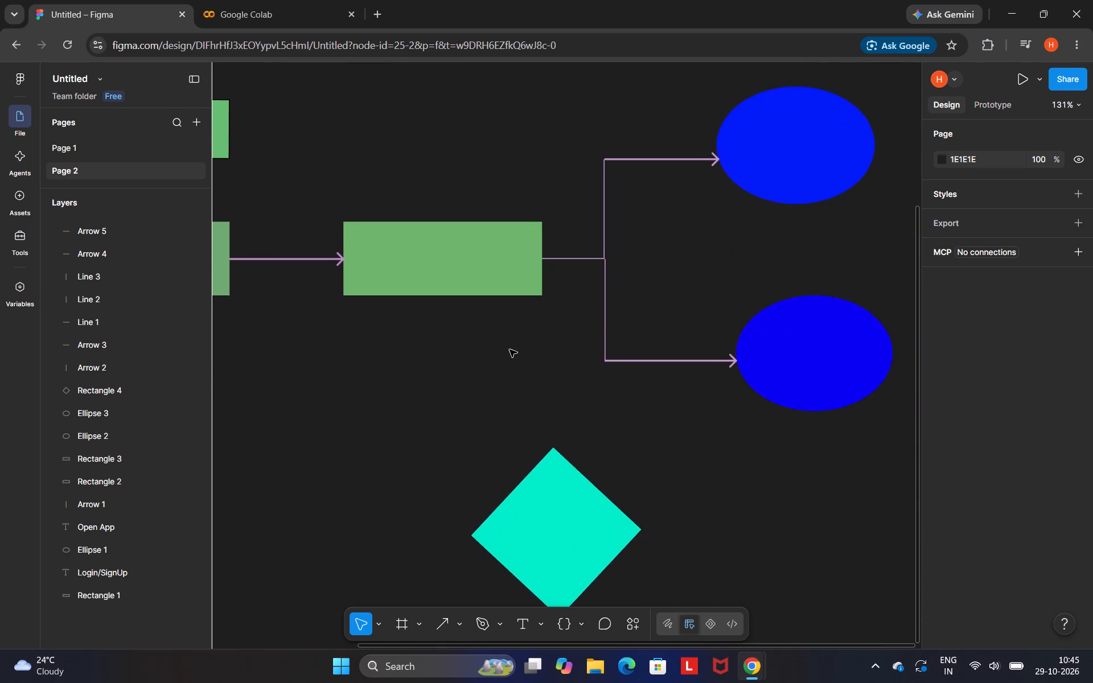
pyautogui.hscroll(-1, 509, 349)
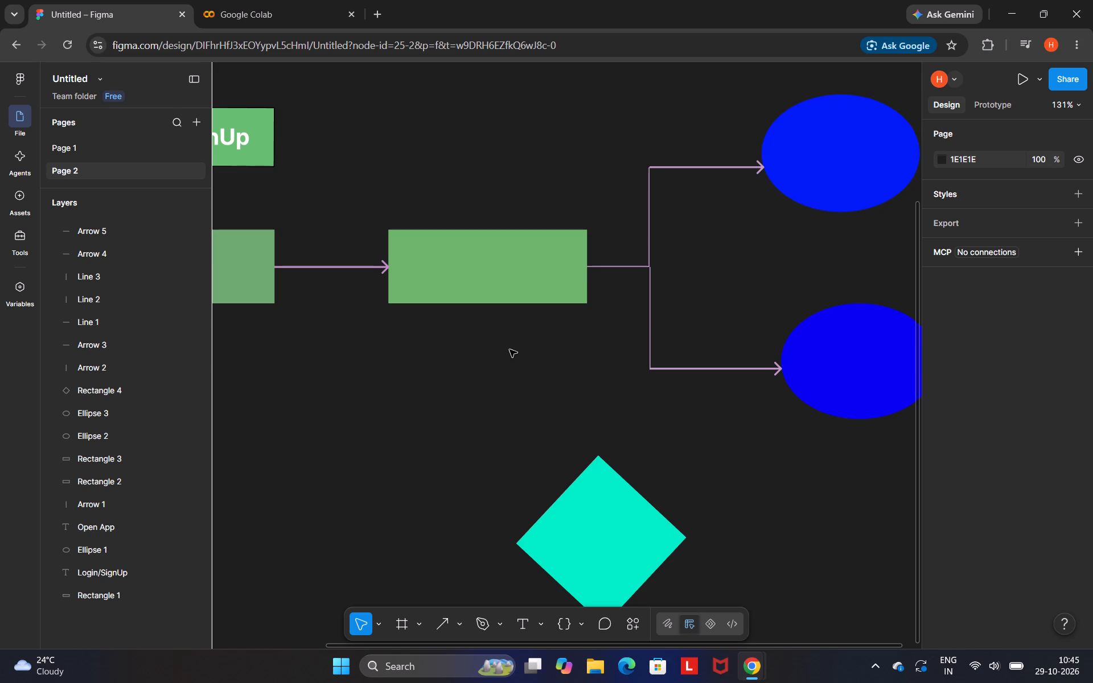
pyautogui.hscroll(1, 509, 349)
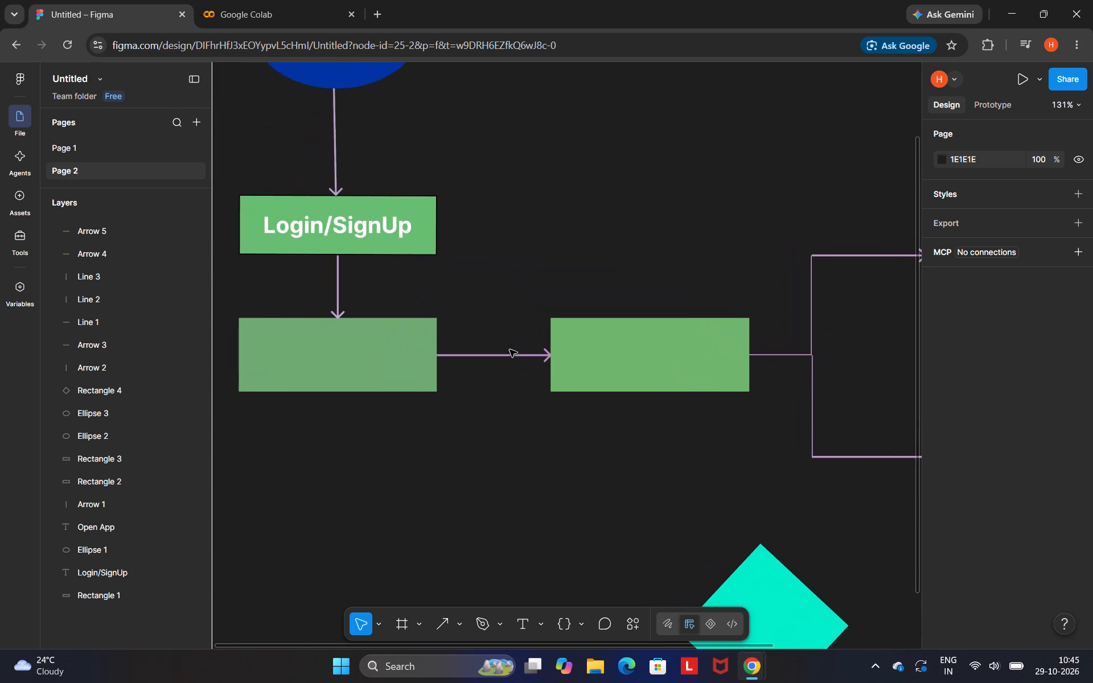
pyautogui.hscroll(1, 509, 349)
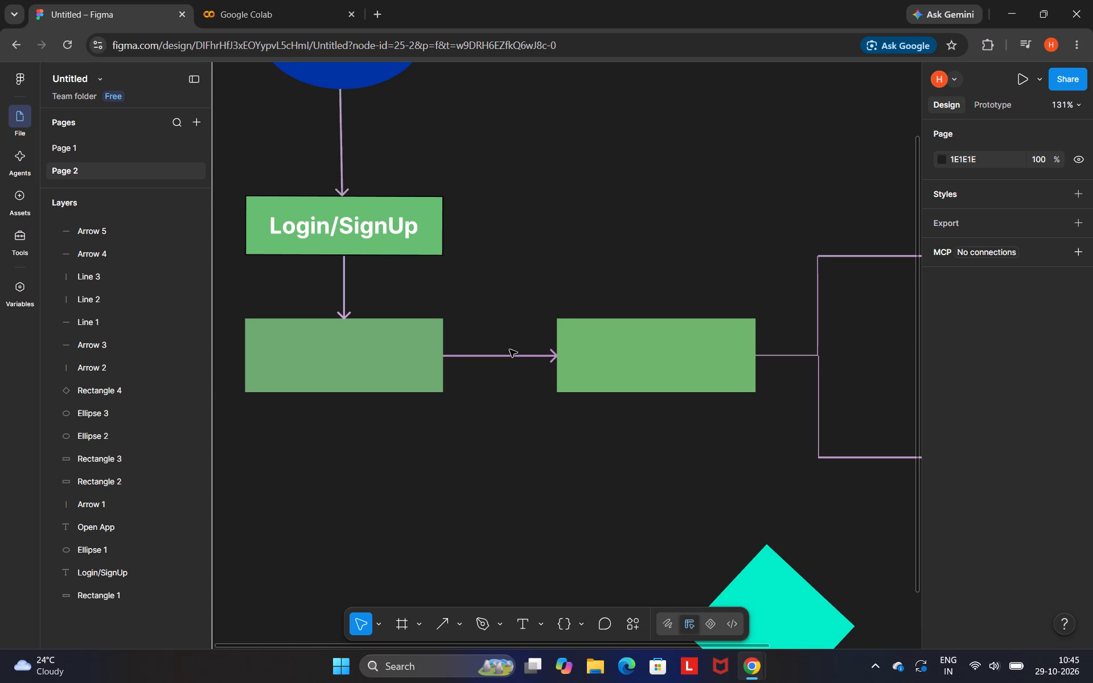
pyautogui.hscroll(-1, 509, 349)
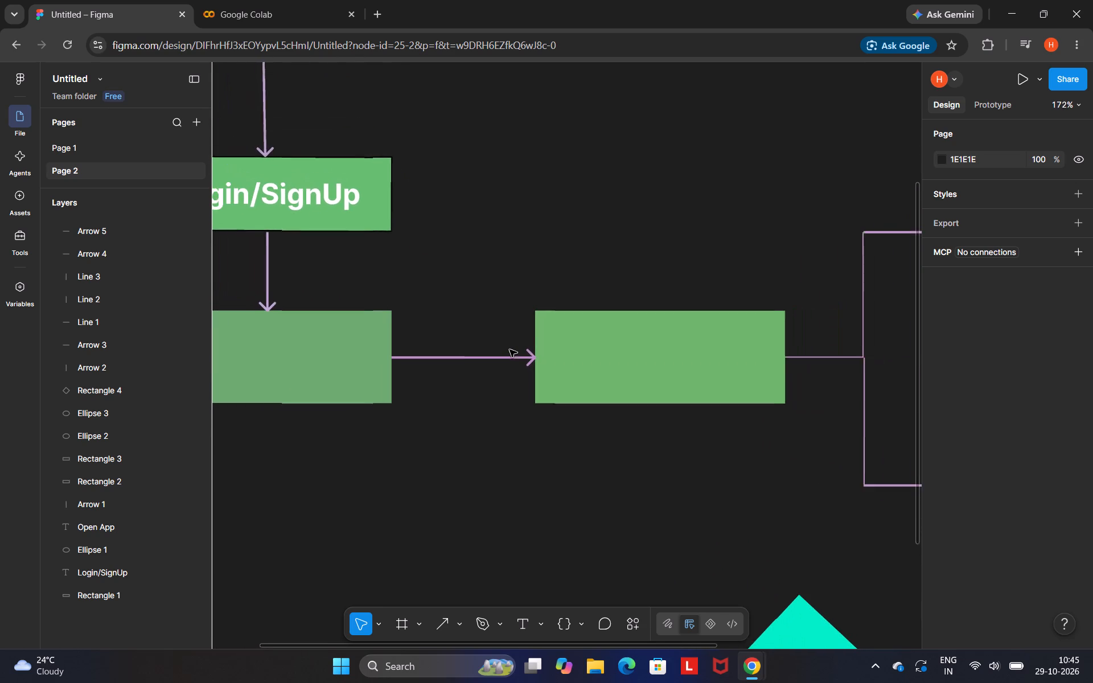
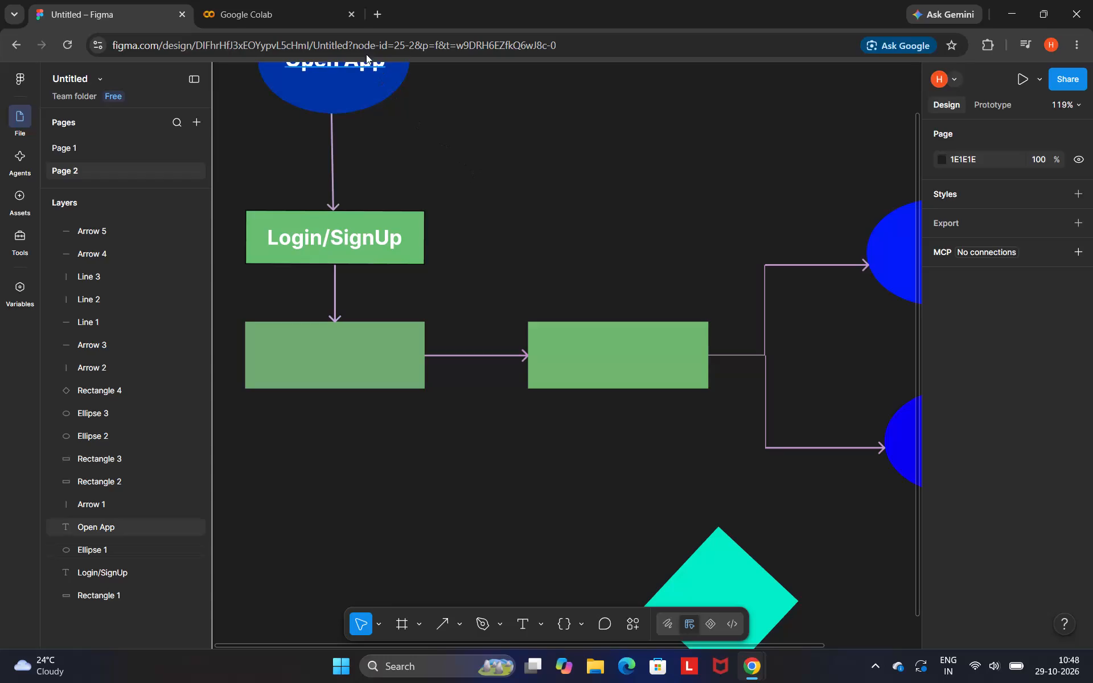
# Close the Google Colab and Figma browser tabs, leaving only a new blank tab open.
pyautogui.click(351, 15)
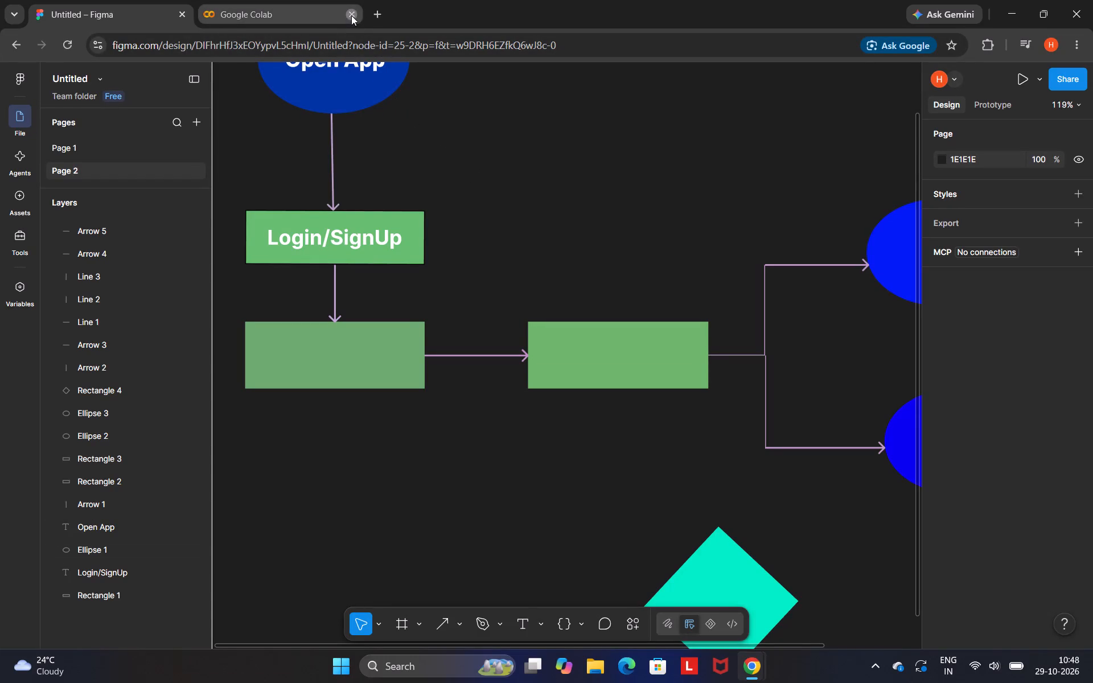
pyautogui.click(207, 13)
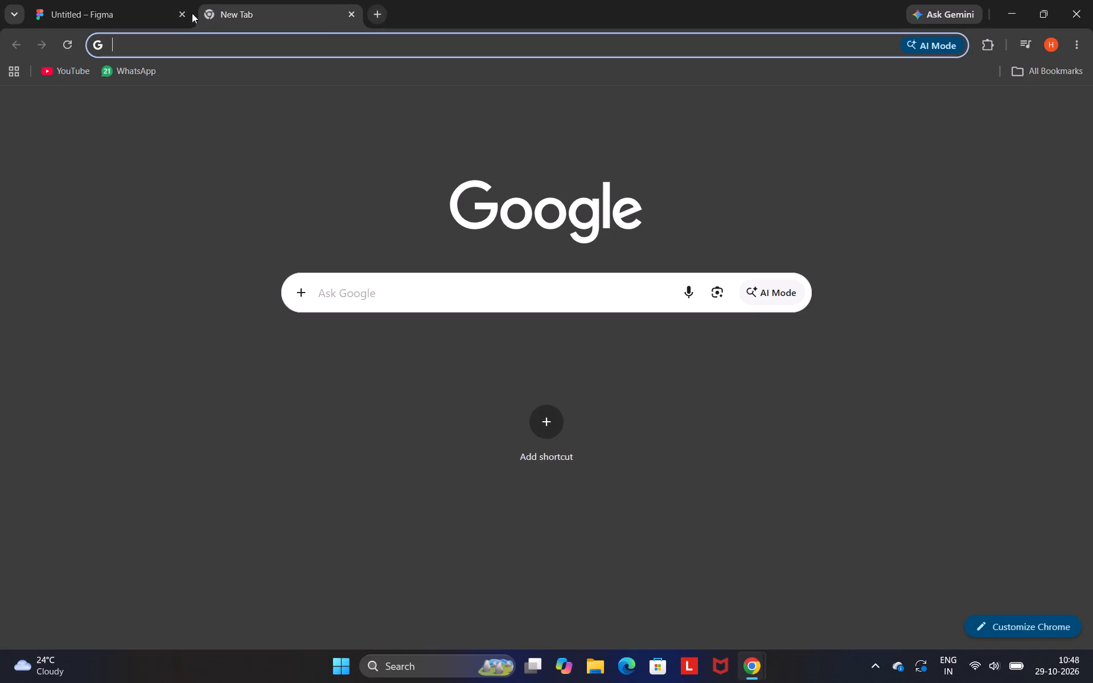
pyautogui.click(183, 15)
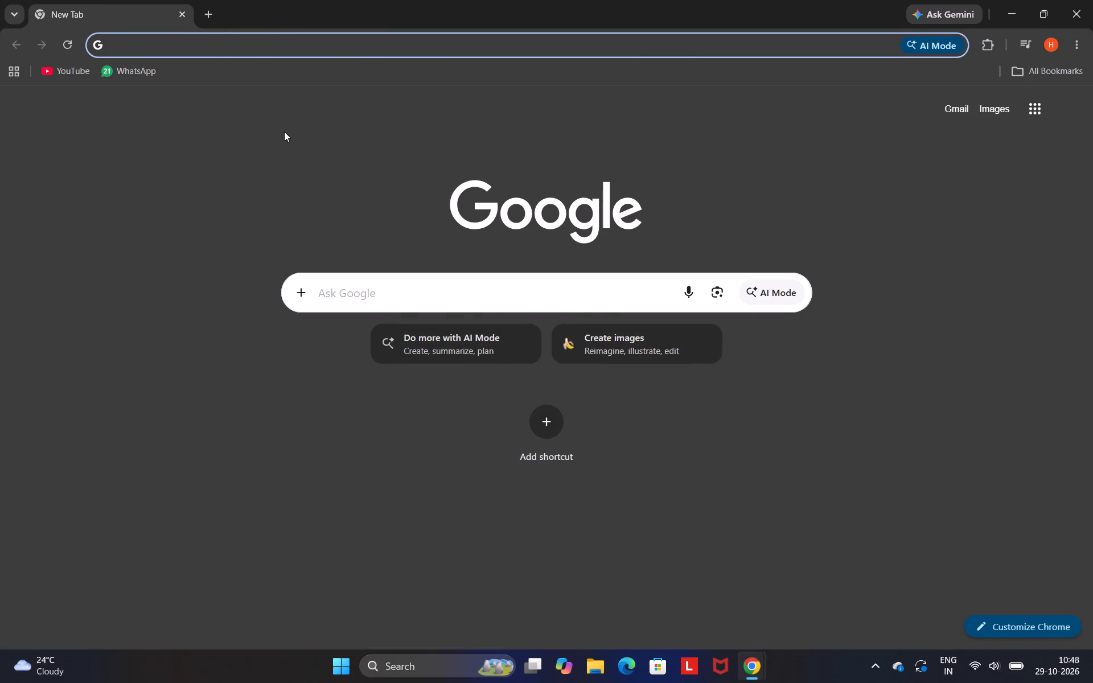
# Search Google for "figma" in the new browser tab.
pyautogui.write('figma')
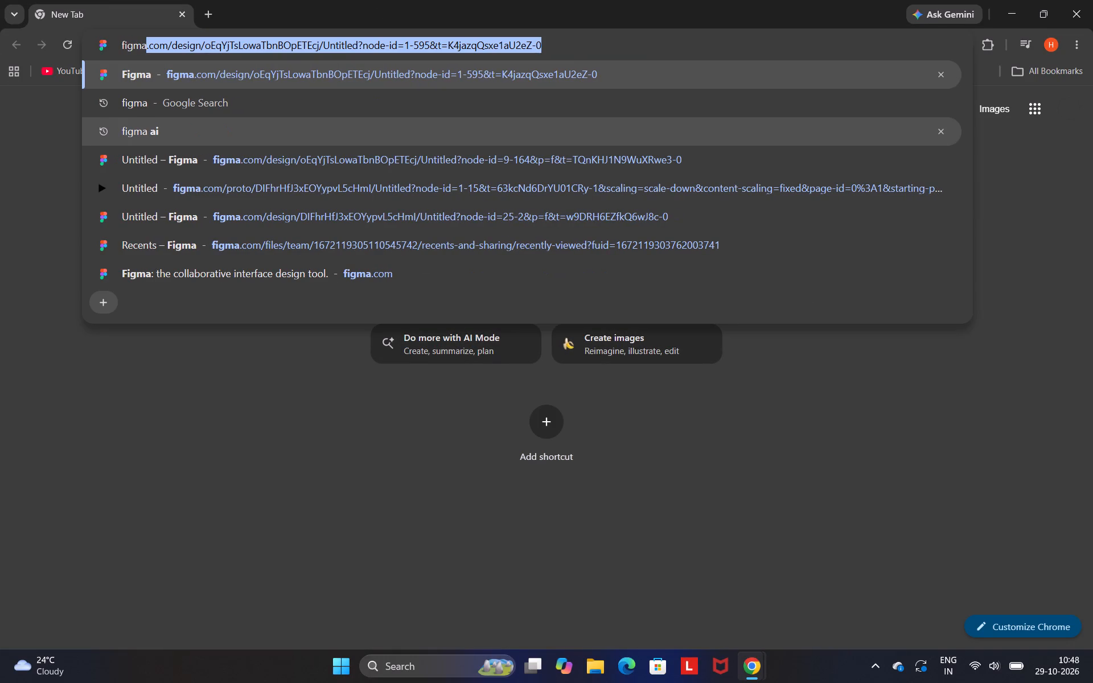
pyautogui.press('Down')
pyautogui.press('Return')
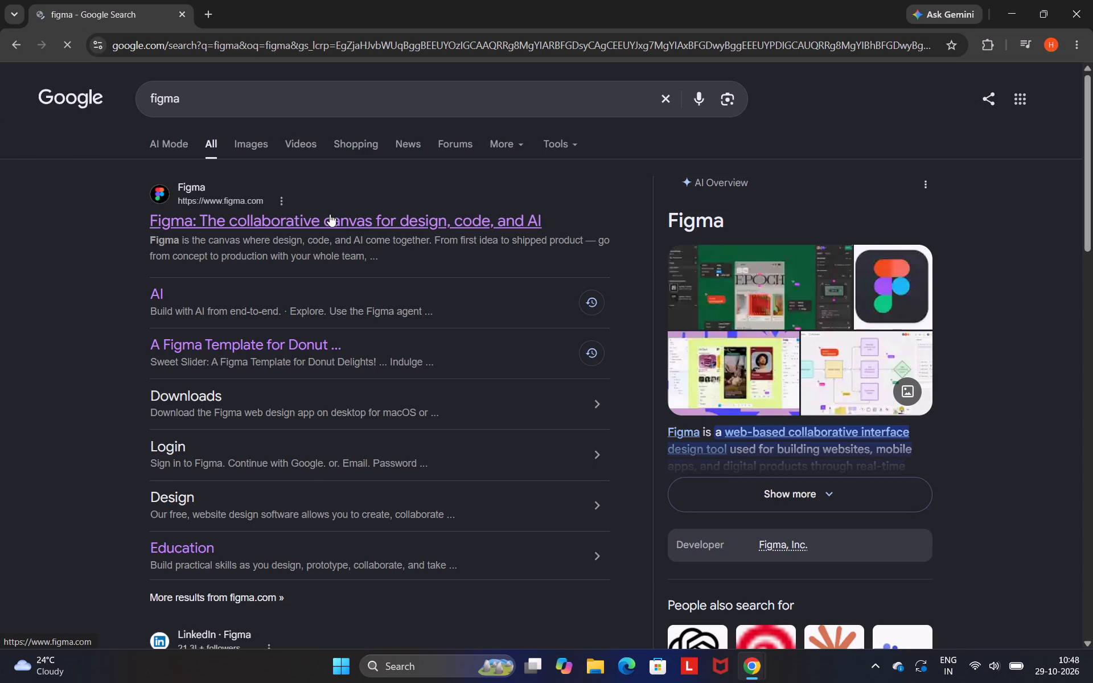
# Open the Figma website from the search results to view the recent files.
pyautogui.click(338, 219)
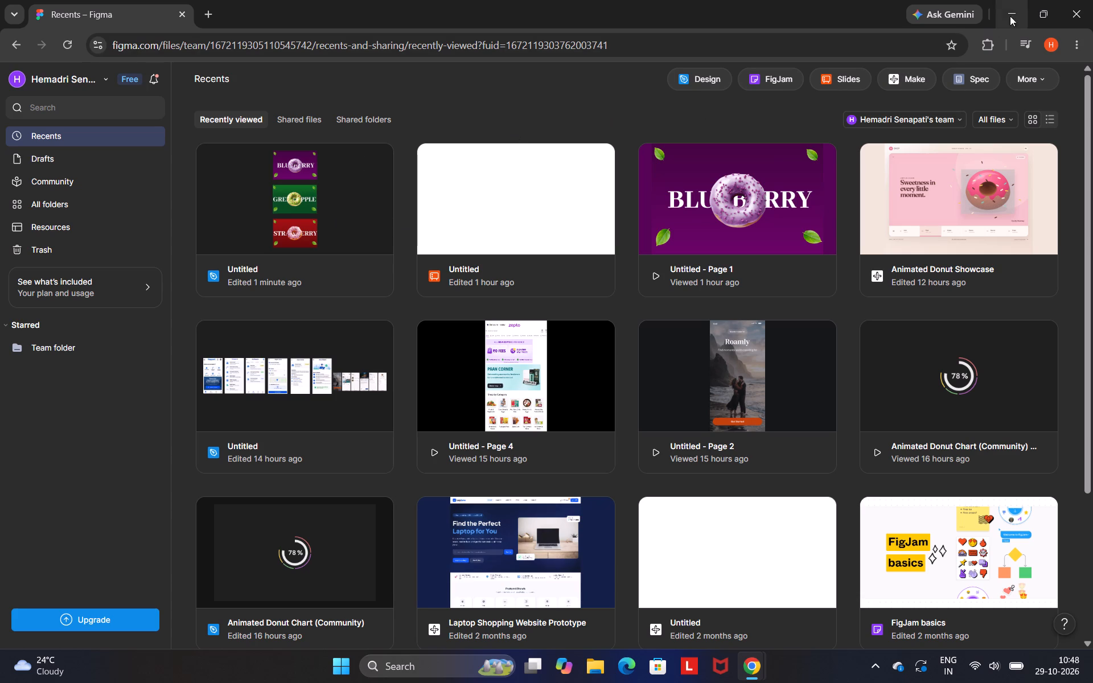
# Close the browser window showing Figma and the small YouTube browser window.
pyautogui.click(1077, 13)
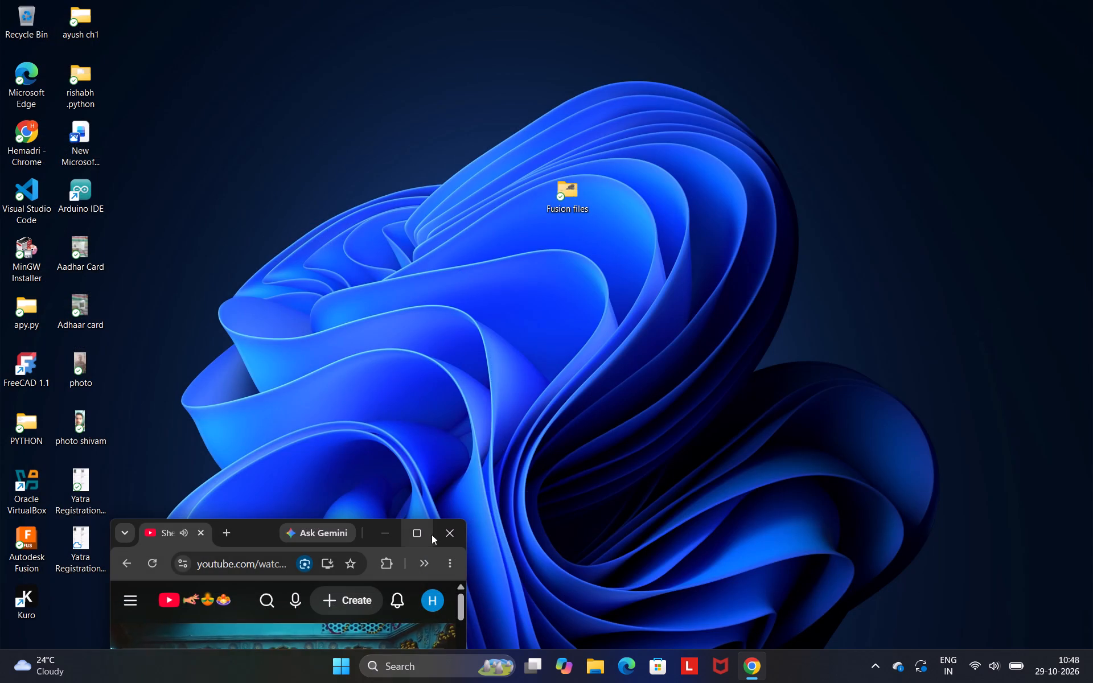
pyautogui.click(451, 528)
# Turn off the computer's Bluetooth and Wi-Fi.
pyautogui.click(1002, 674)
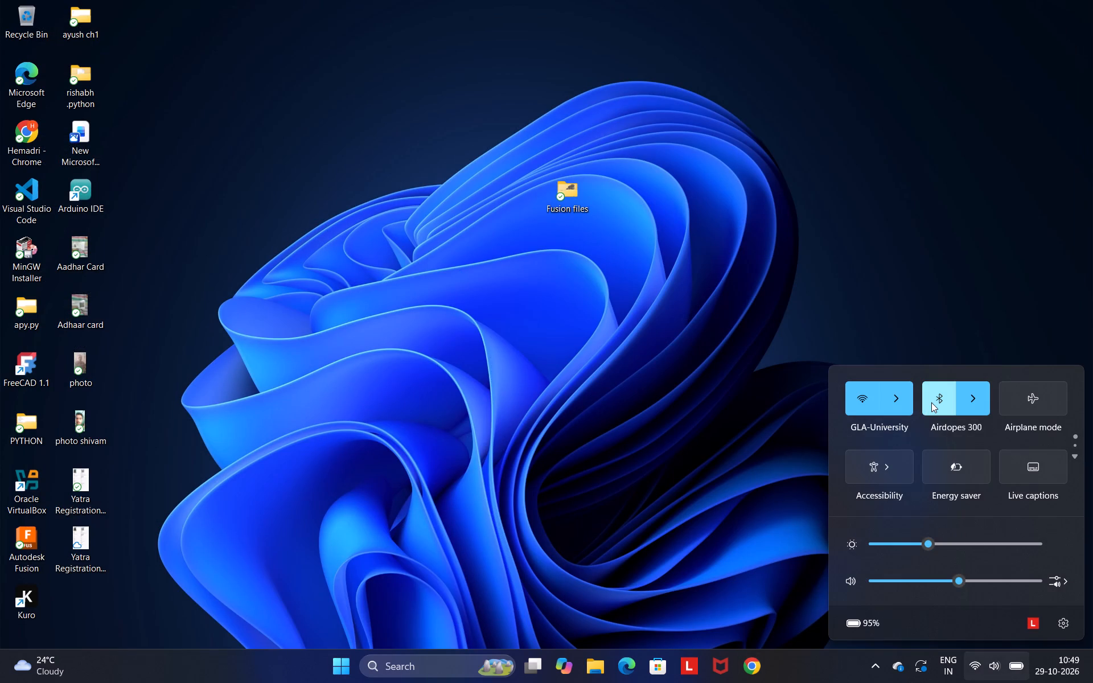
pyautogui.click(931, 402)
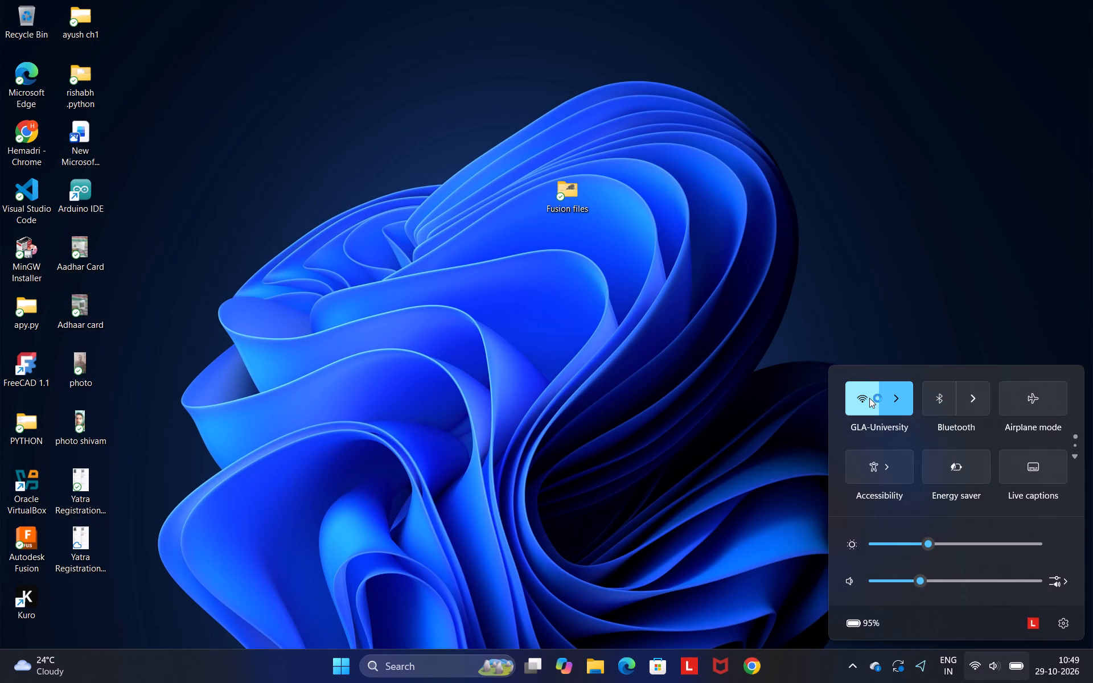
pyautogui.click(863, 400)
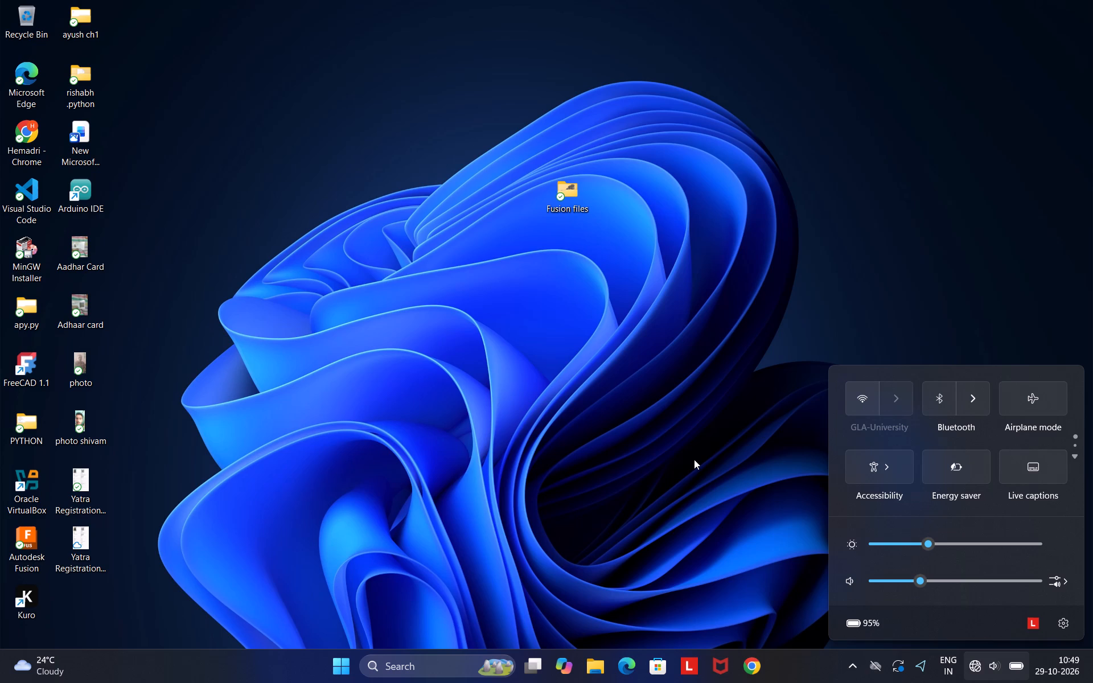
pyautogui.click(694, 459)
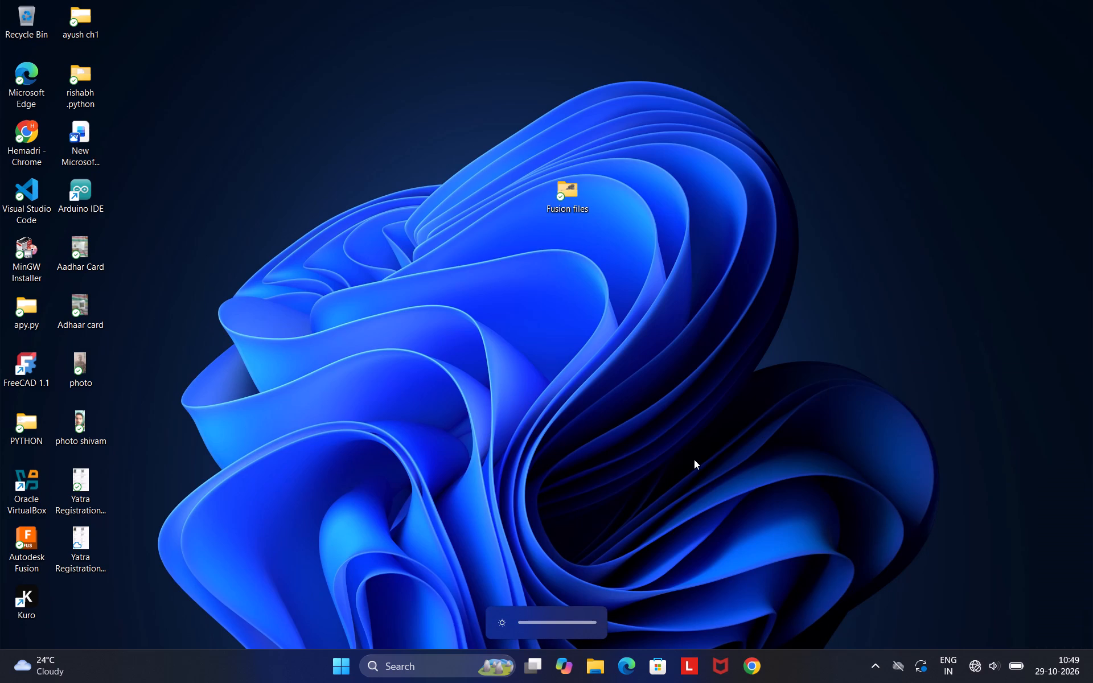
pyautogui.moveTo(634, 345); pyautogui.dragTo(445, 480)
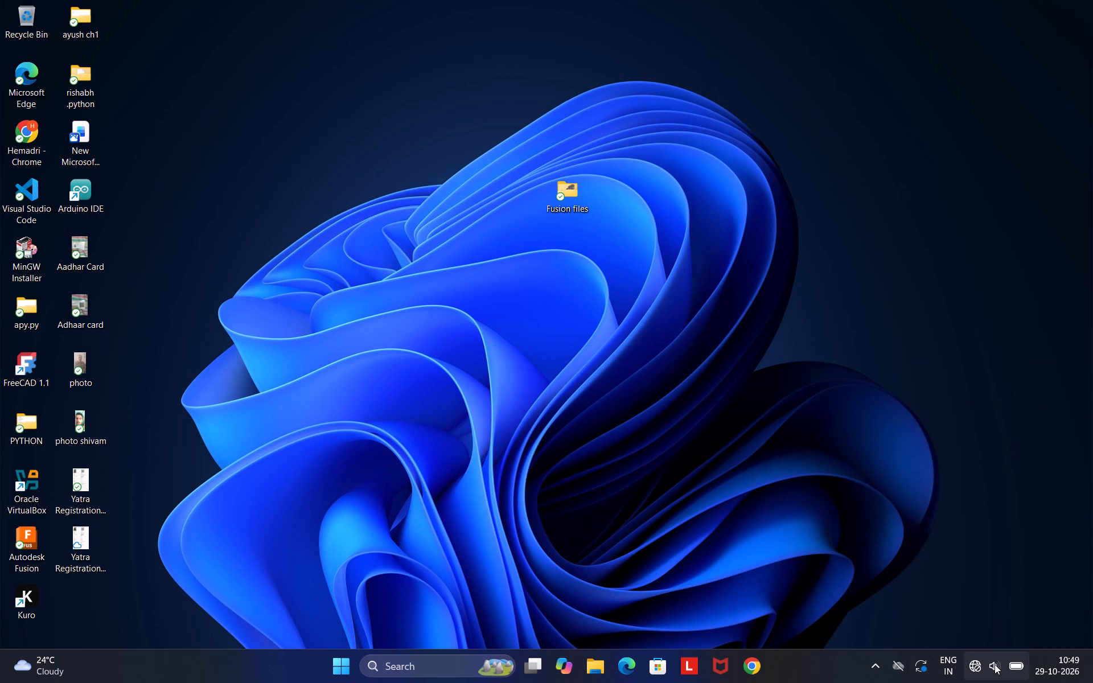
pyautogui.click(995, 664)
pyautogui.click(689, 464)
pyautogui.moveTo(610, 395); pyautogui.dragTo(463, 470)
# Bring up the computer's power options.
pyautogui.click(339, 667)
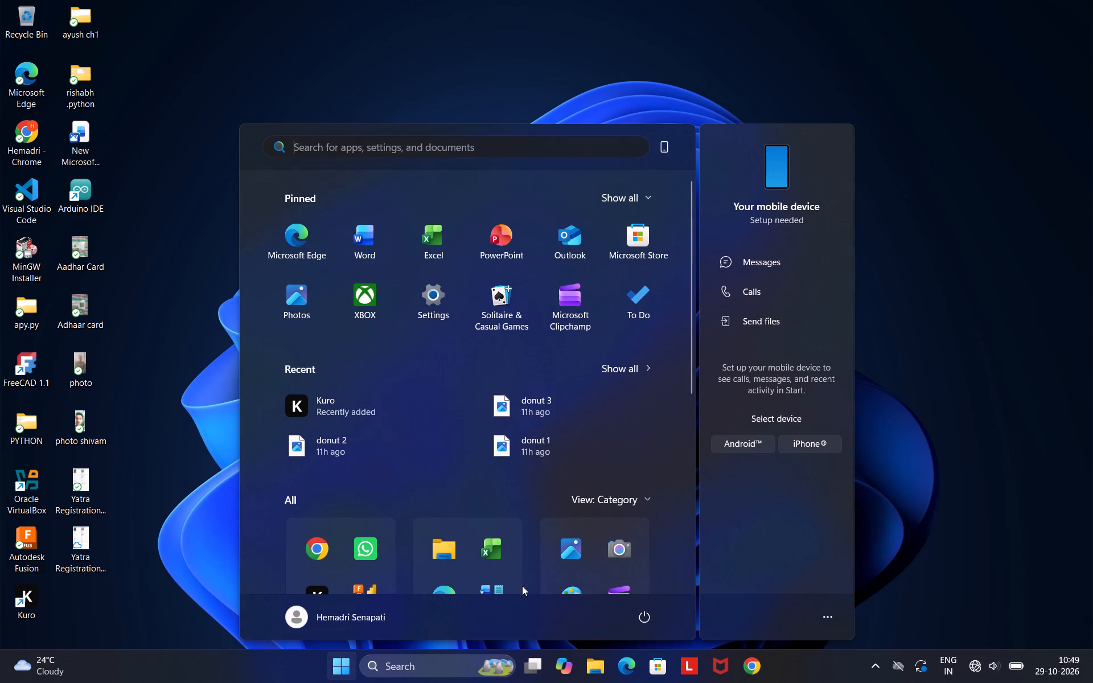
pyautogui.click(642, 610)
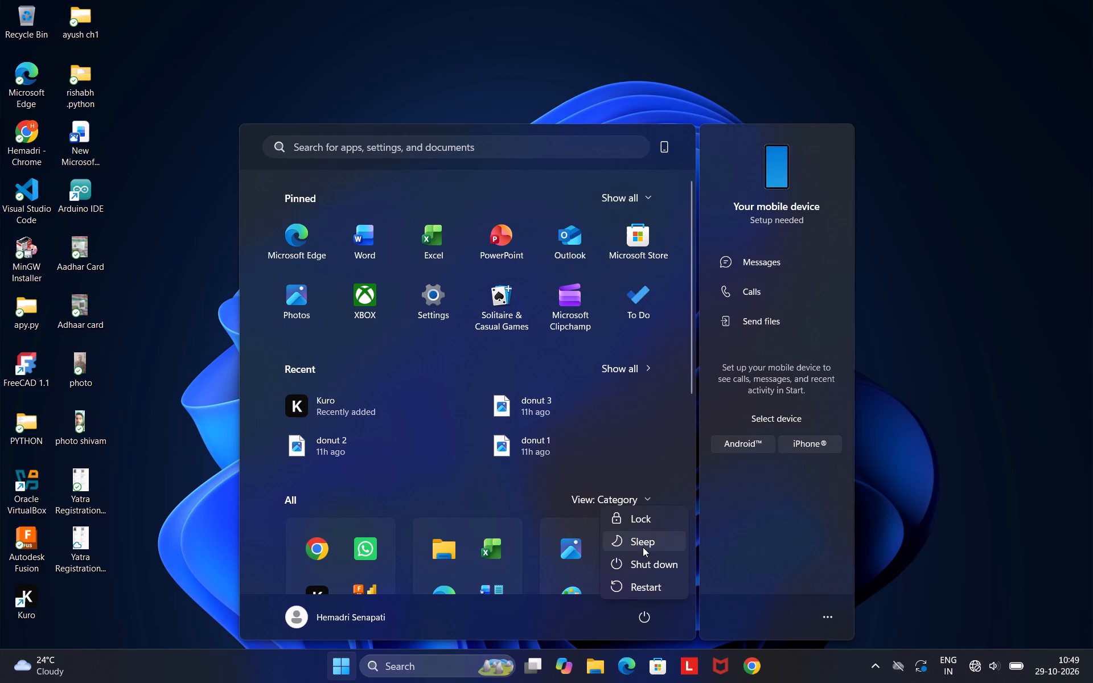